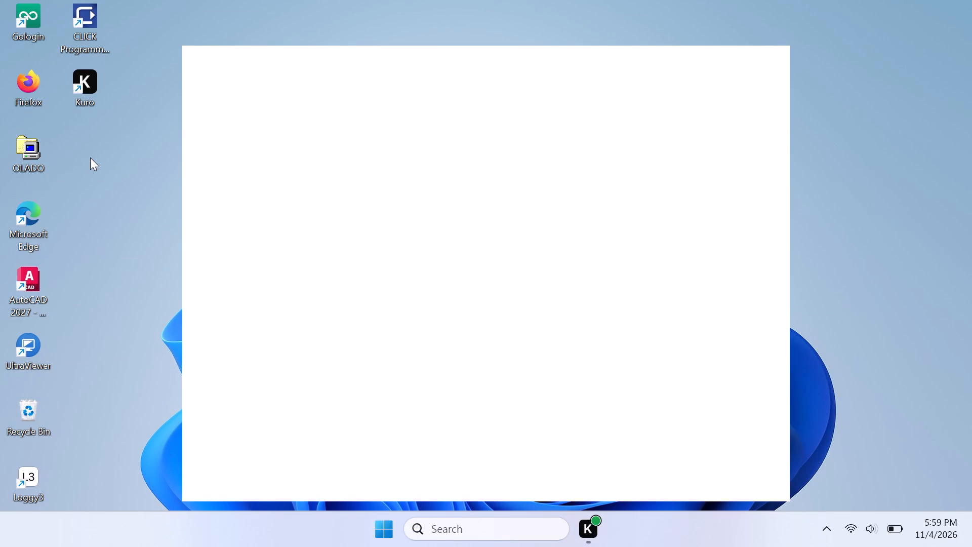
# Open the Excel workbook Book1 from the EXCEL subfolder of docs in the desktop's OLADO folder.
pyautogui.click(26, 145)
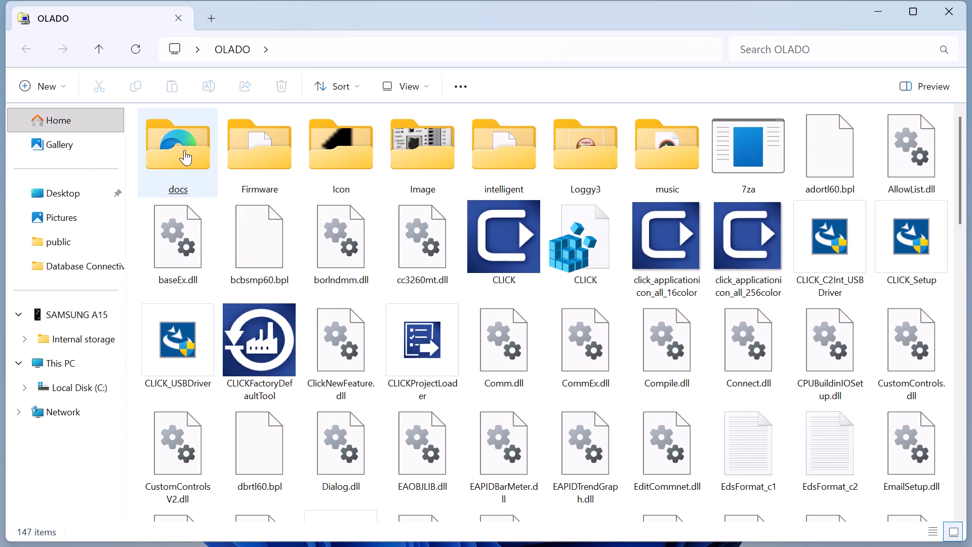
pyautogui.click(184, 150)
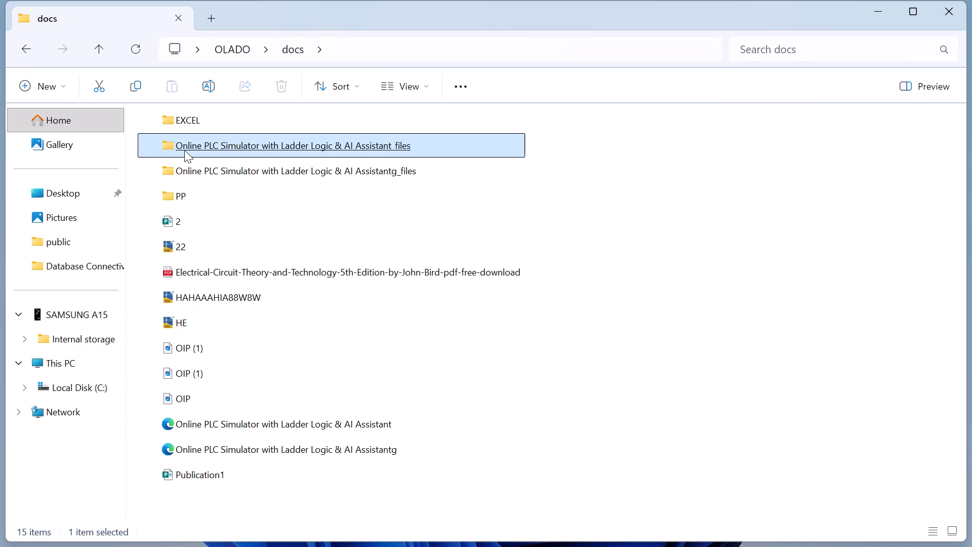
pyautogui.click(25, 49)
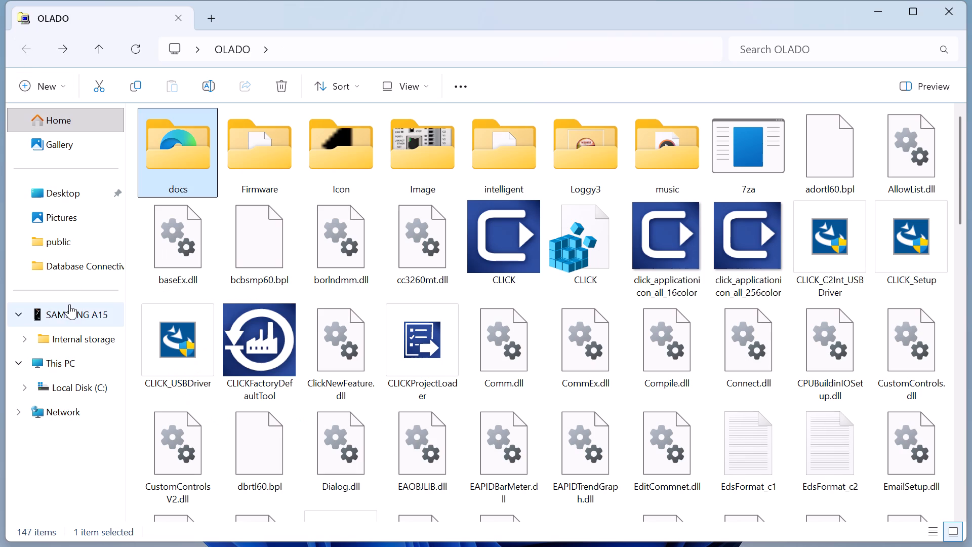
pyautogui.click(72, 190)
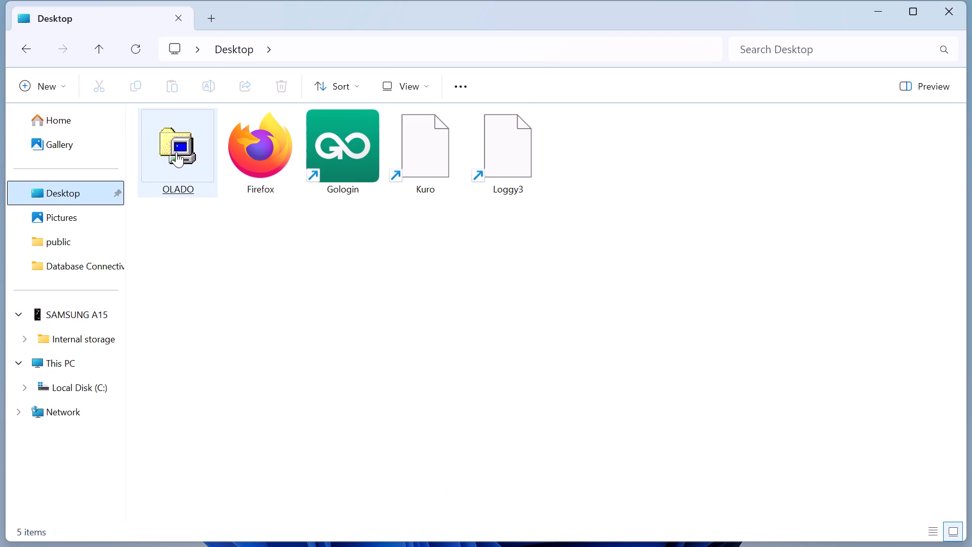
pyautogui.click(176, 152)
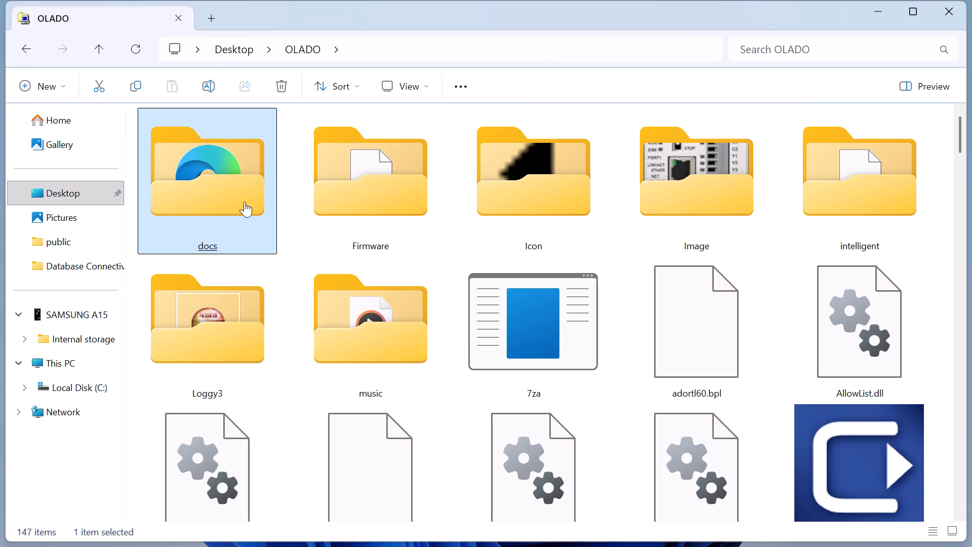
pyautogui.click(214, 204)
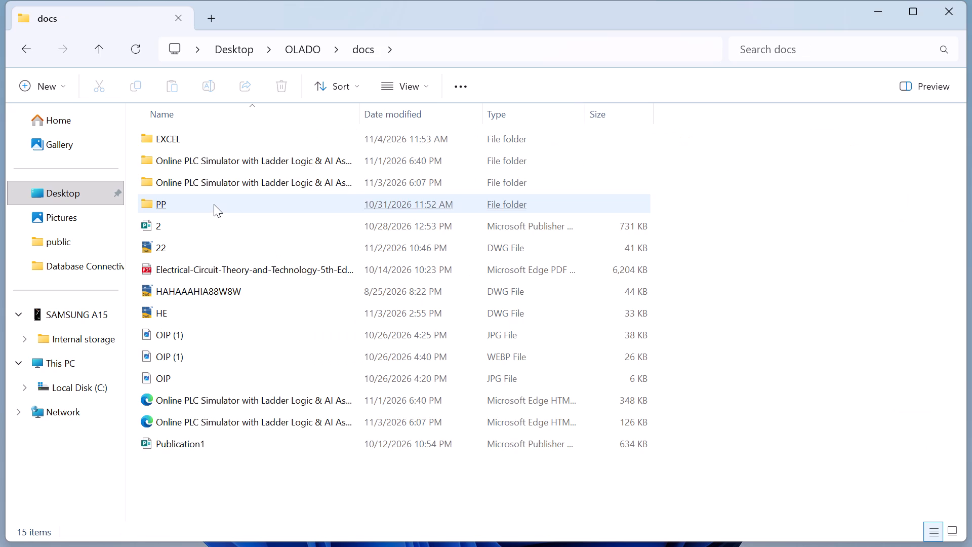
pyautogui.click(196, 137)
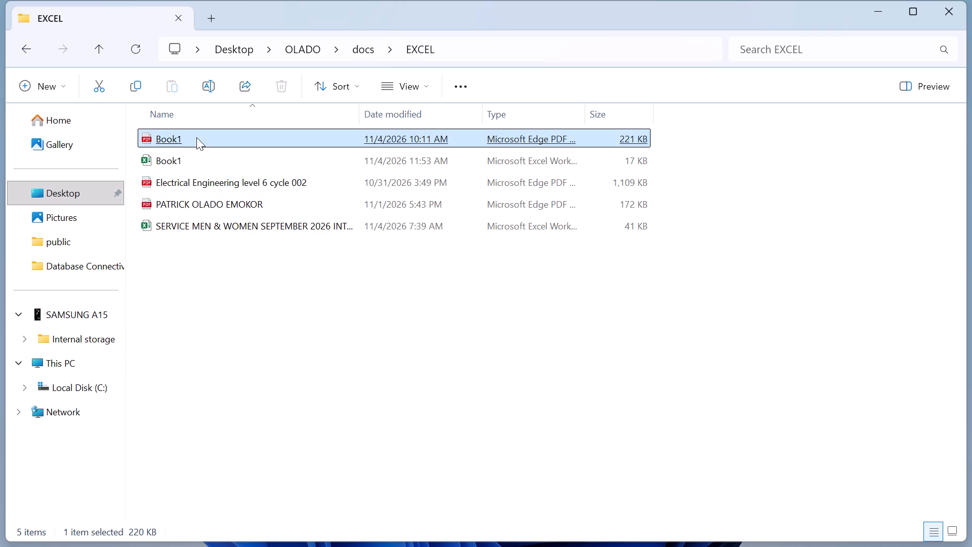
pyautogui.click(188, 156)
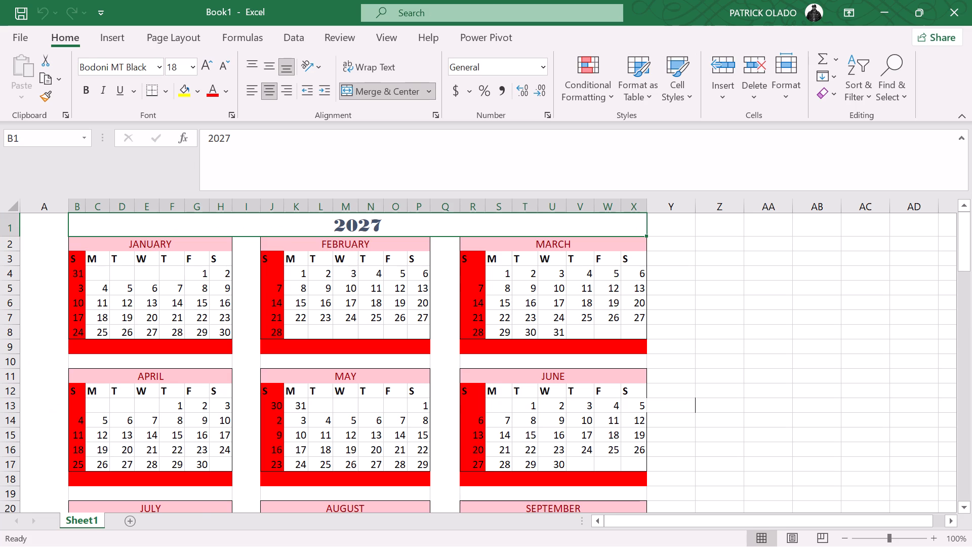
# Look over the 2027 calendar on Sheet1, examining the month blocks from January to December and the surrounding cells.
pyautogui.scroll(-3, 345, 328)
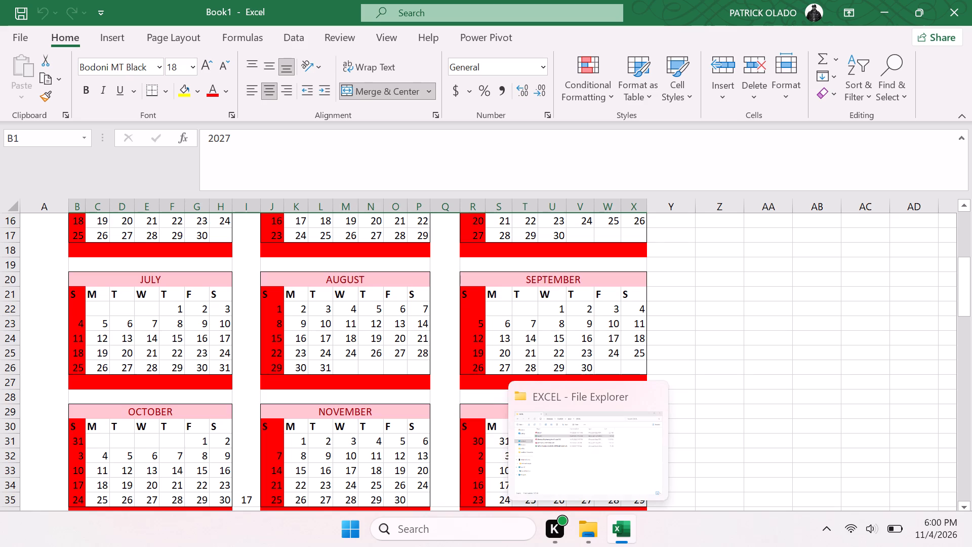
pyautogui.scroll(7, 478, 329)
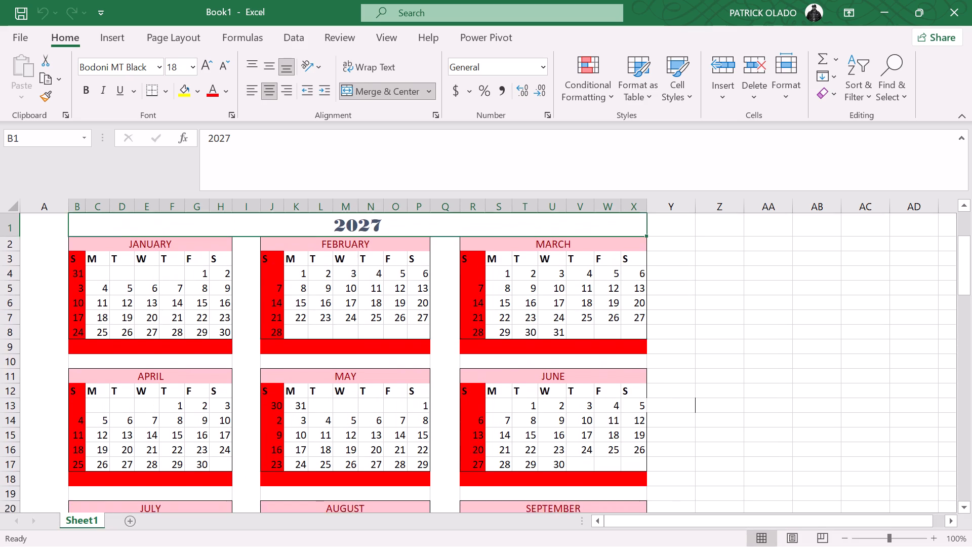
pyautogui.scroll(3, 478, 329)
pyautogui.hscroll(1, 478, 329)
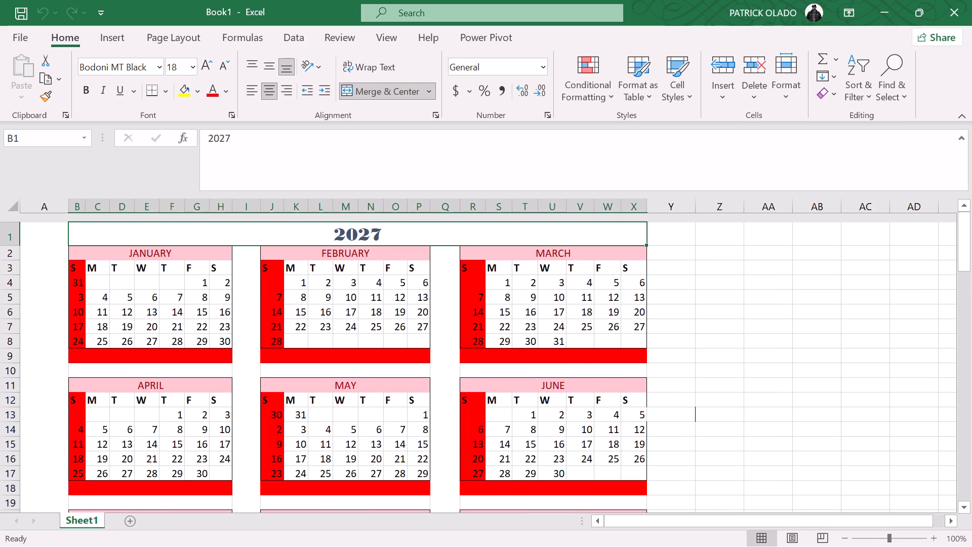
pyautogui.hscroll(1, 478, 329)
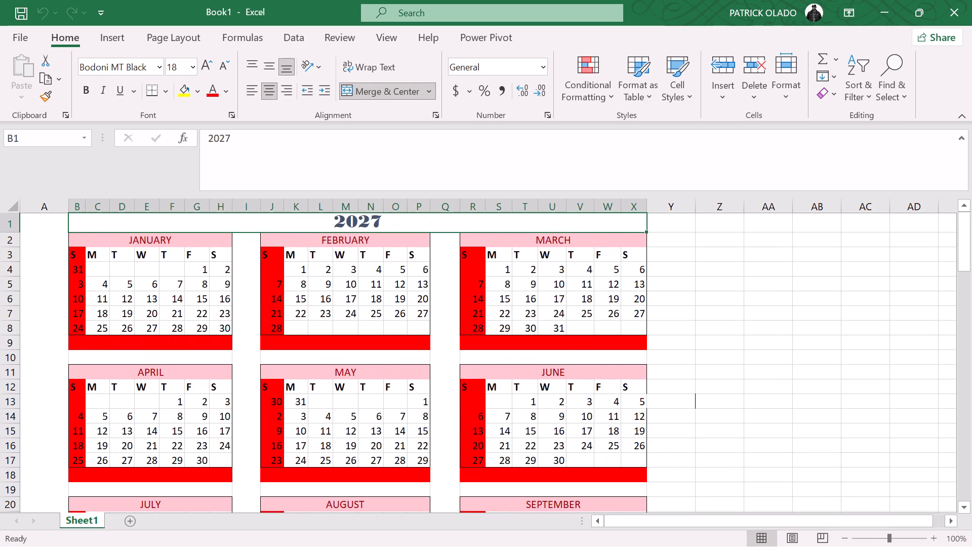
pyautogui.hscroll(2, 478, 329)
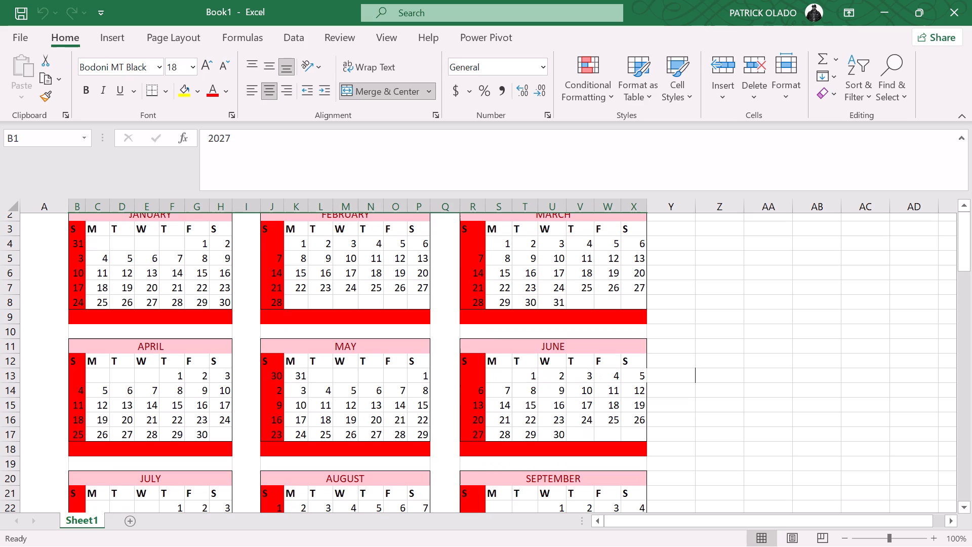
pyautogui.hscroll(6, 478, 329)
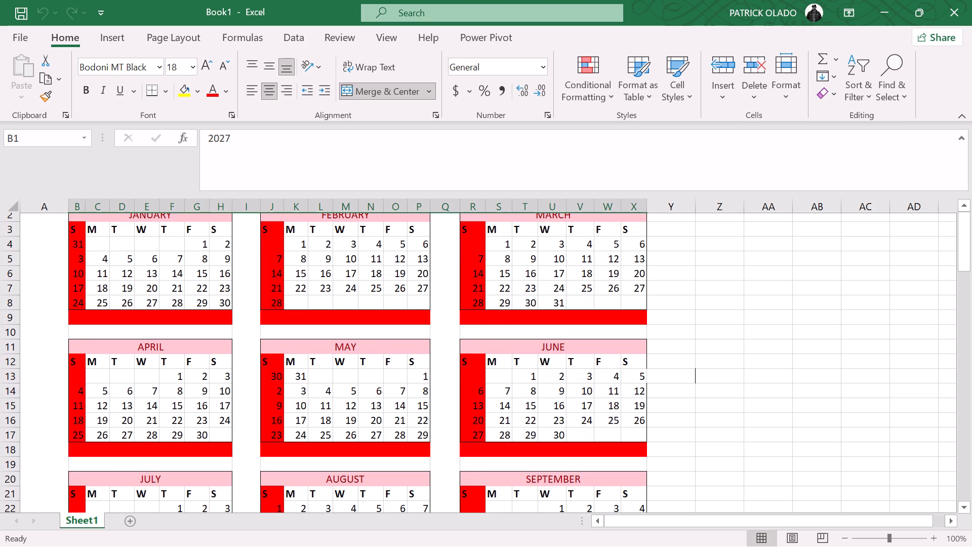
pyautogui.hscroll(4, 478, 329)
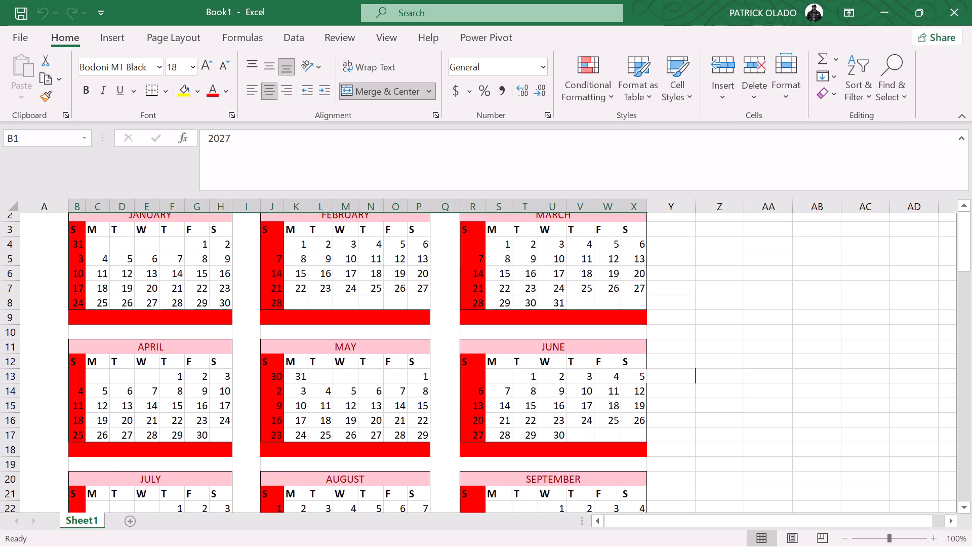
pyautogui.hscroll(5, 478, 329)
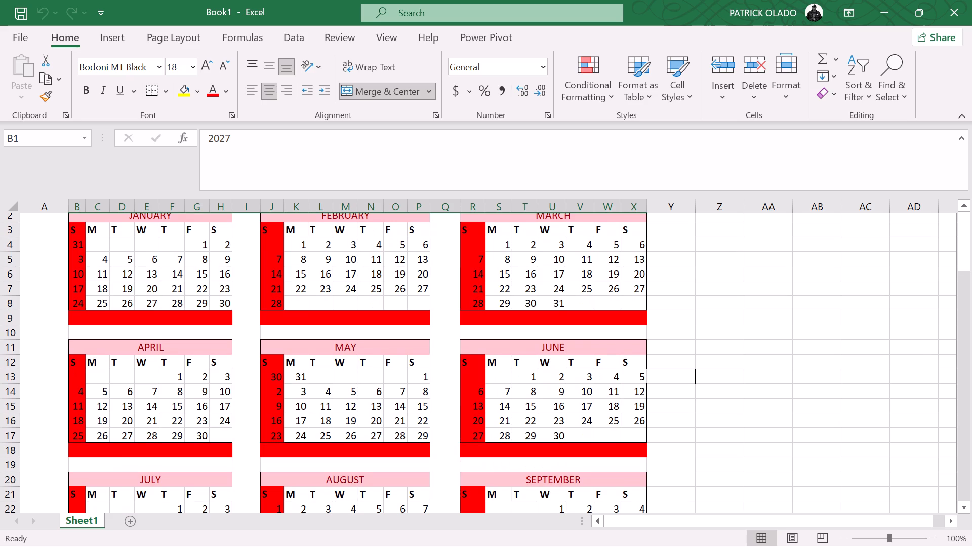
pyautogui.hscroll(1, 478, 329)
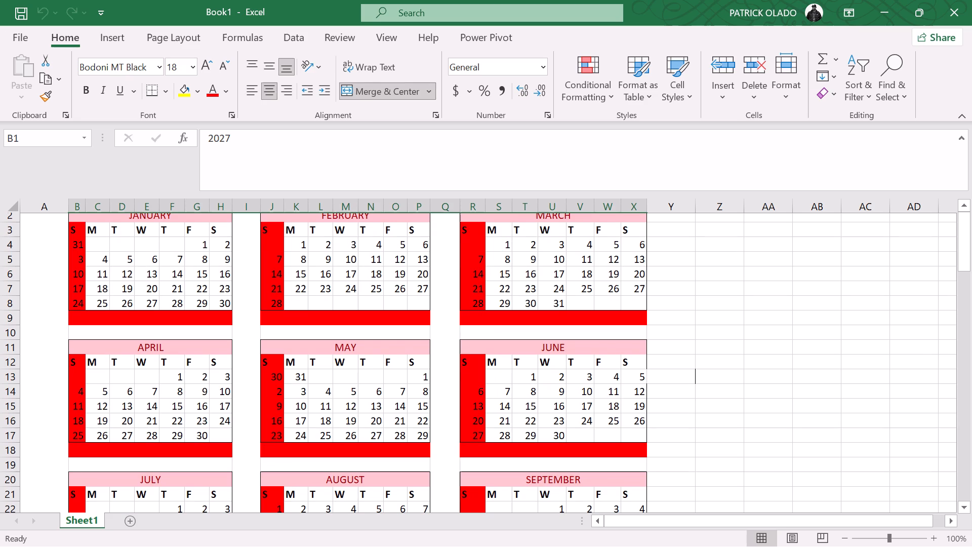
pyautogui.hscroll(1, 478, 329)
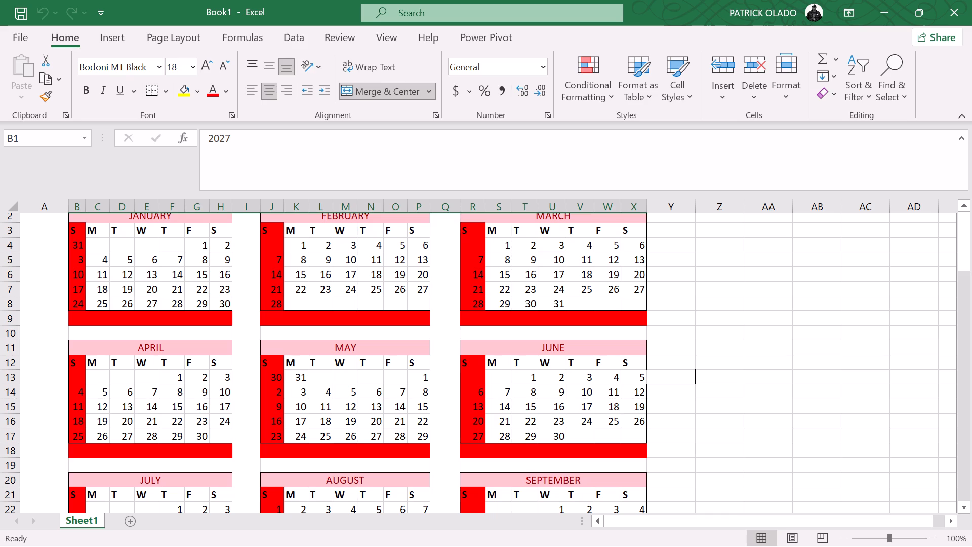
pyautogui.hscroll(2, 478, 329)
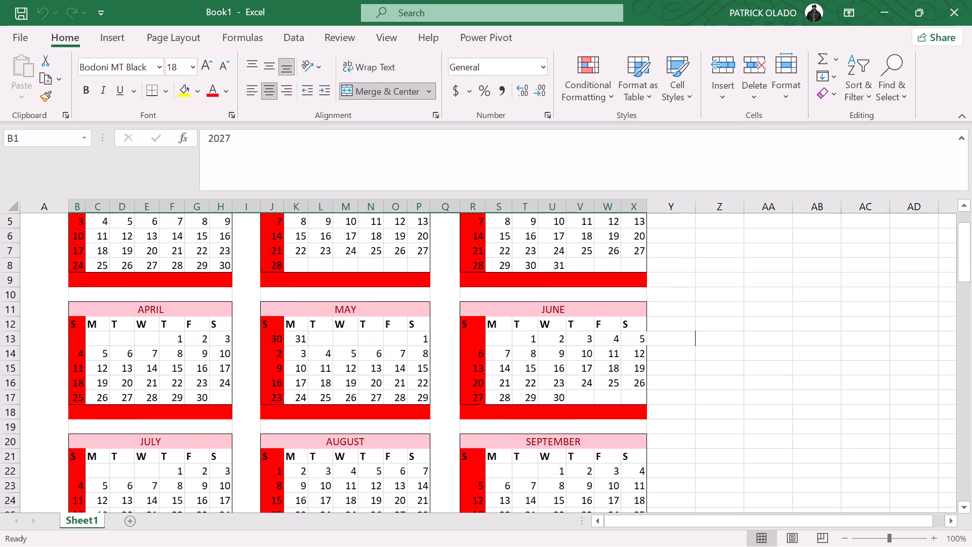
pyautogui.scroll(-9, 478, 329)
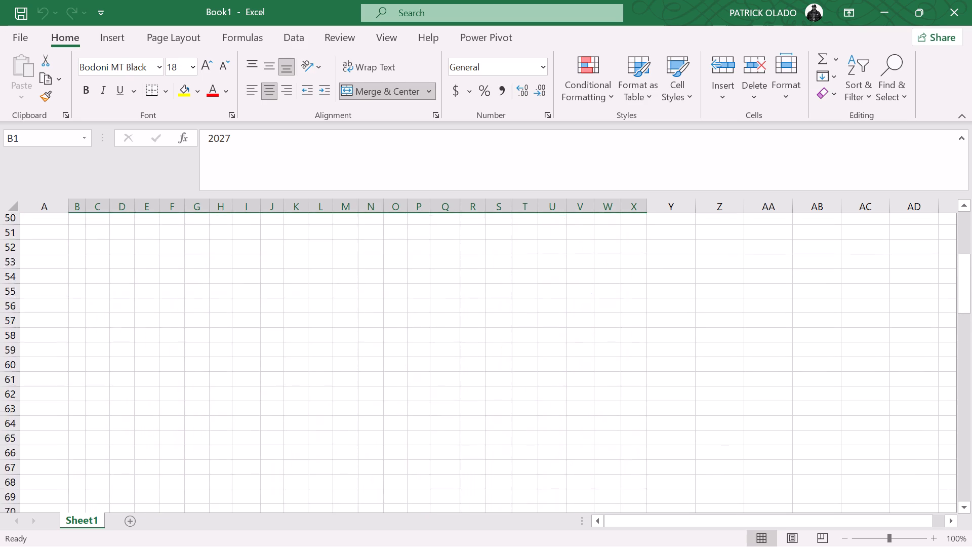
pyautogui.scroll(6, 478, 329)
pyautogui.scroll(-2, 478, 329)
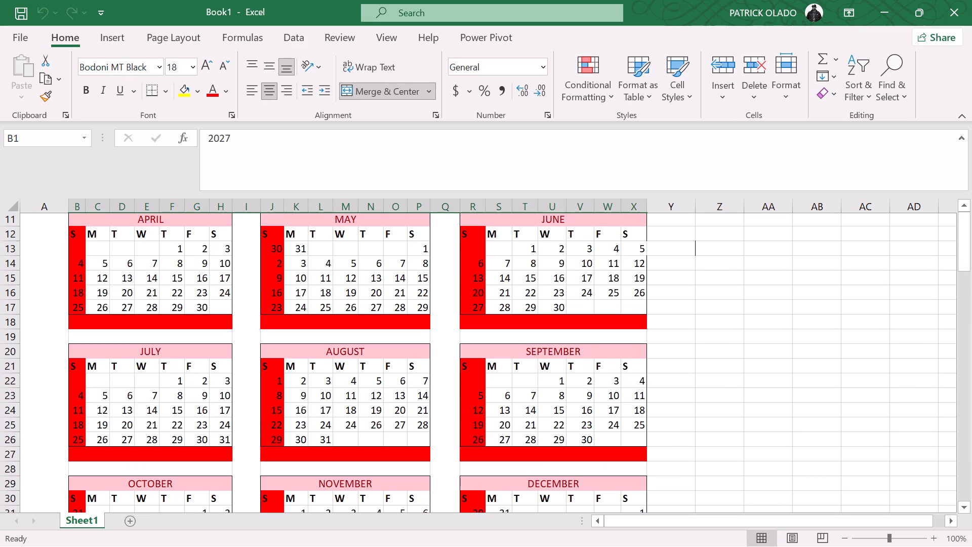
pyautogui.scroll(-1, 478, 329)
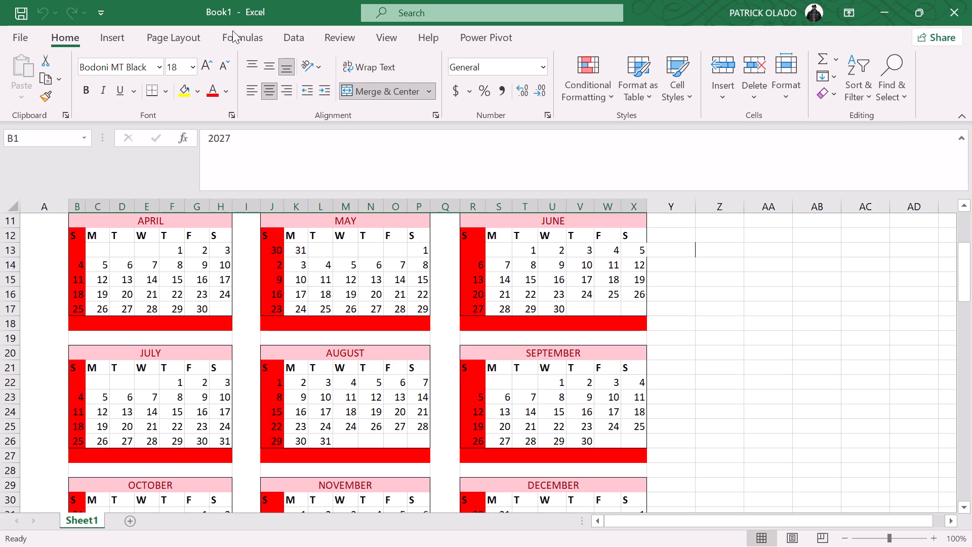
# Try to define the name -Patiz24 with Workbook scope for the calendar's title cell B1.
pyautogui.click(151, 33)
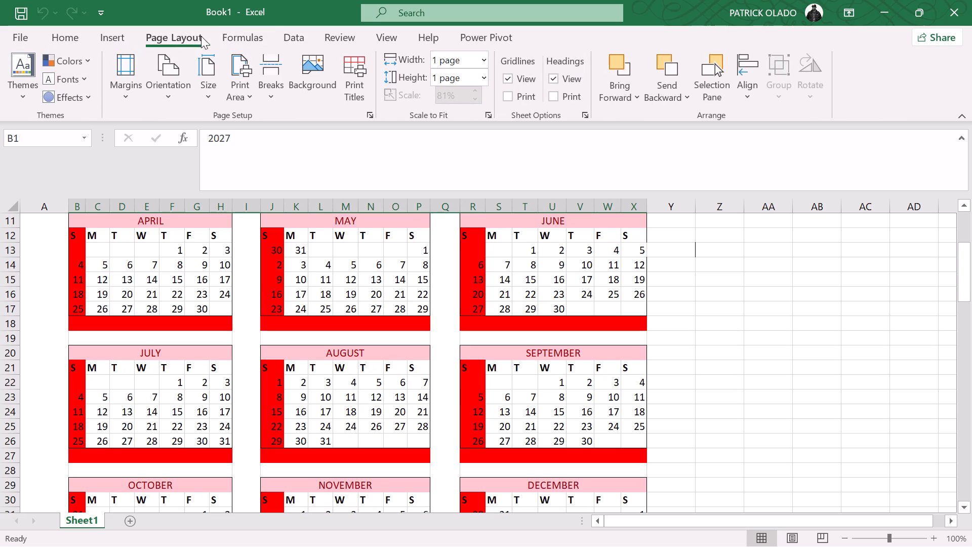
pyautogui.click(246, 33)
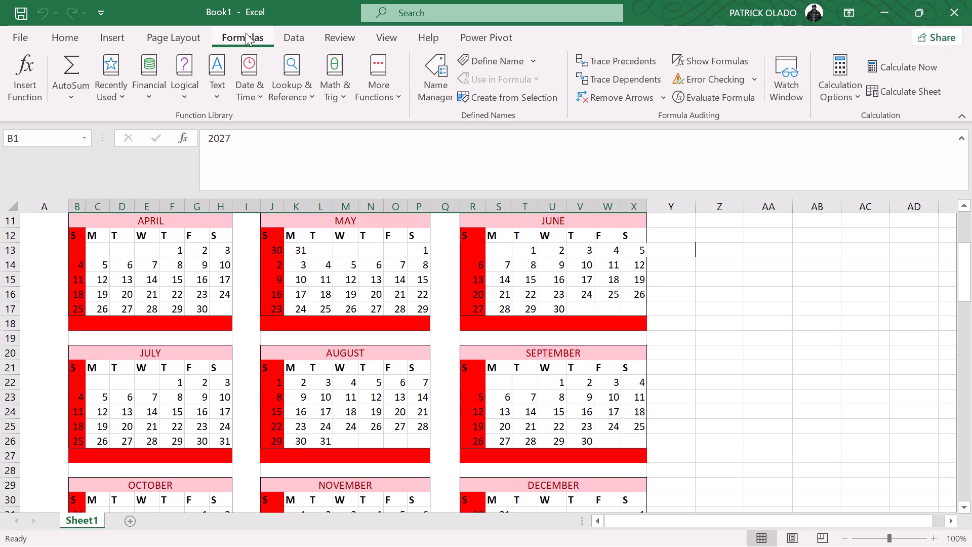
pyautogui.click(536, 58)
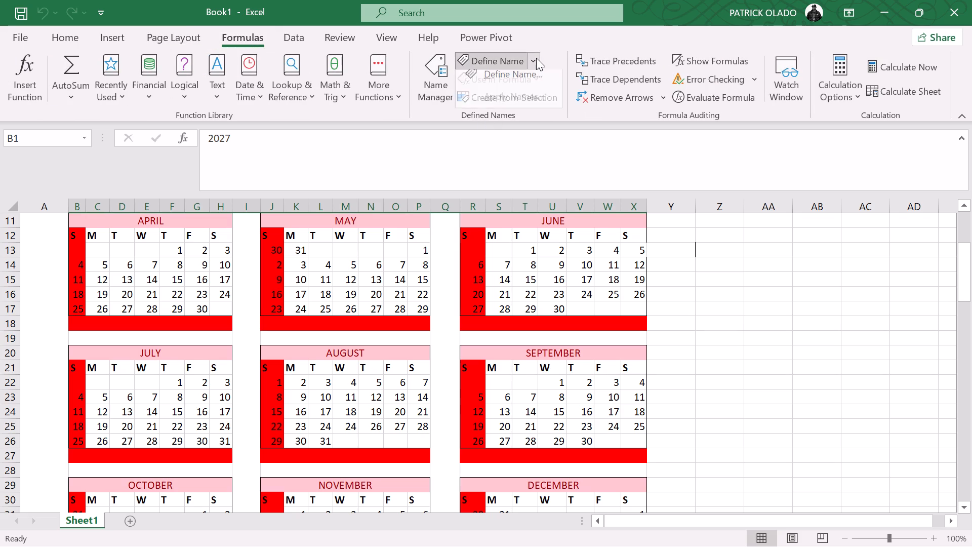
pyautogui.click(516, 81)
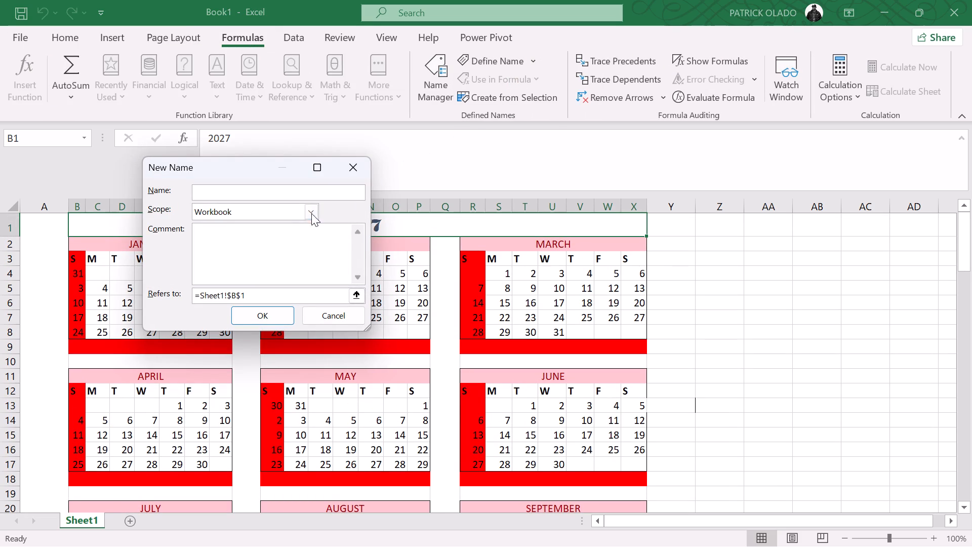
pyautogui.click(316, 209)
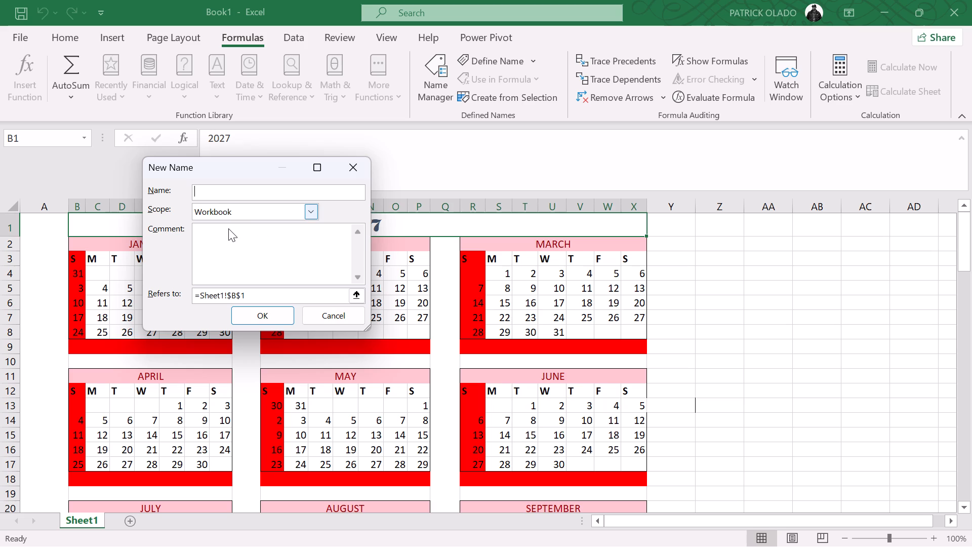
pyautogui.click(227, 233)
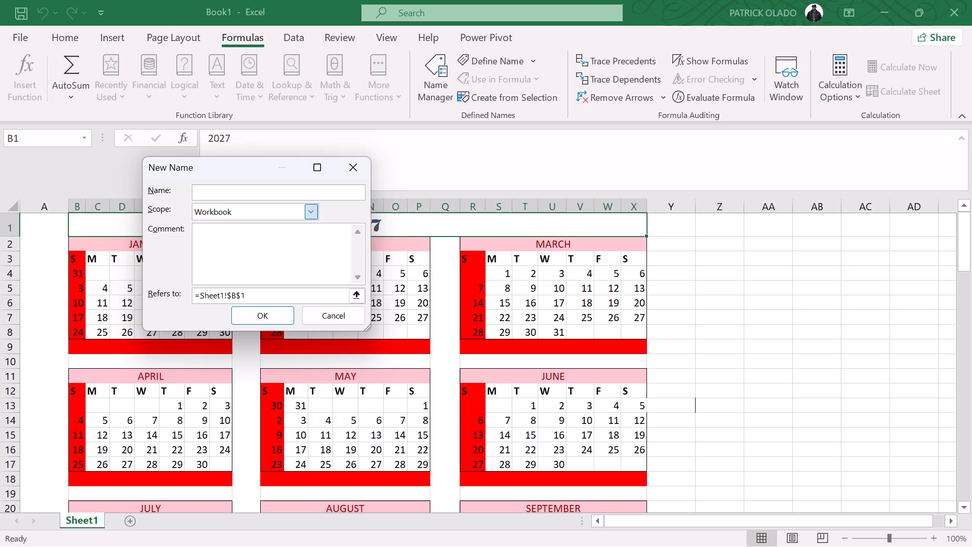
pyautogui.click(260, 312)
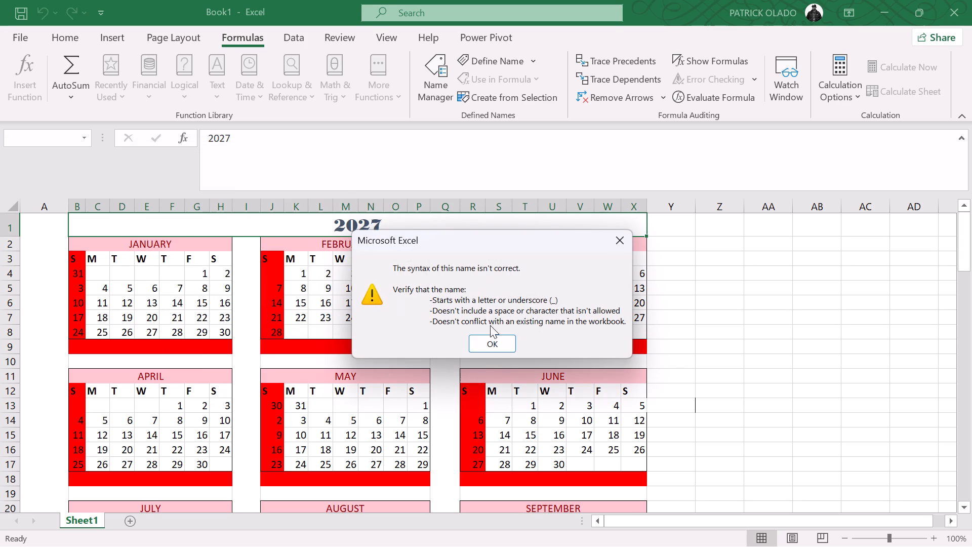
pyautogui.click(494, 337)
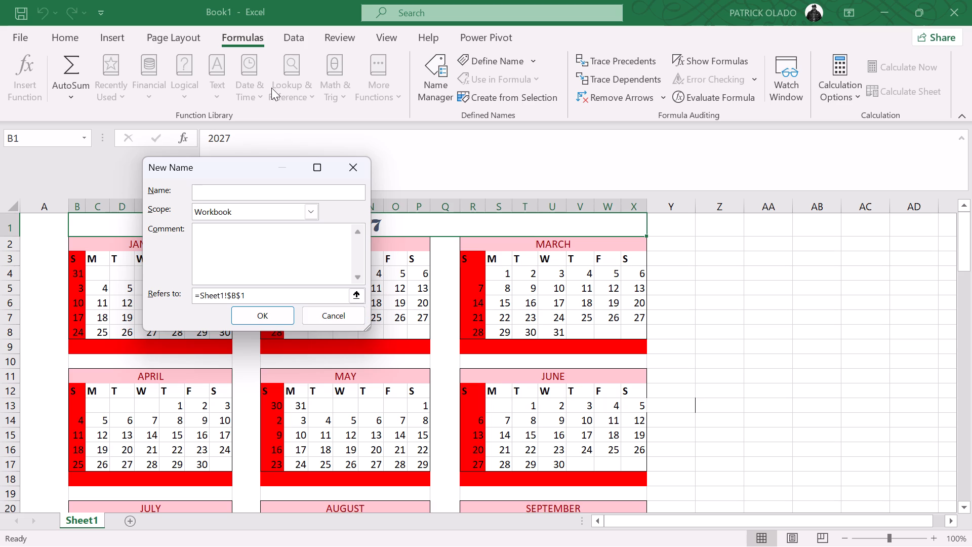
pyautogui.press('-')
pyautogui.press('p')
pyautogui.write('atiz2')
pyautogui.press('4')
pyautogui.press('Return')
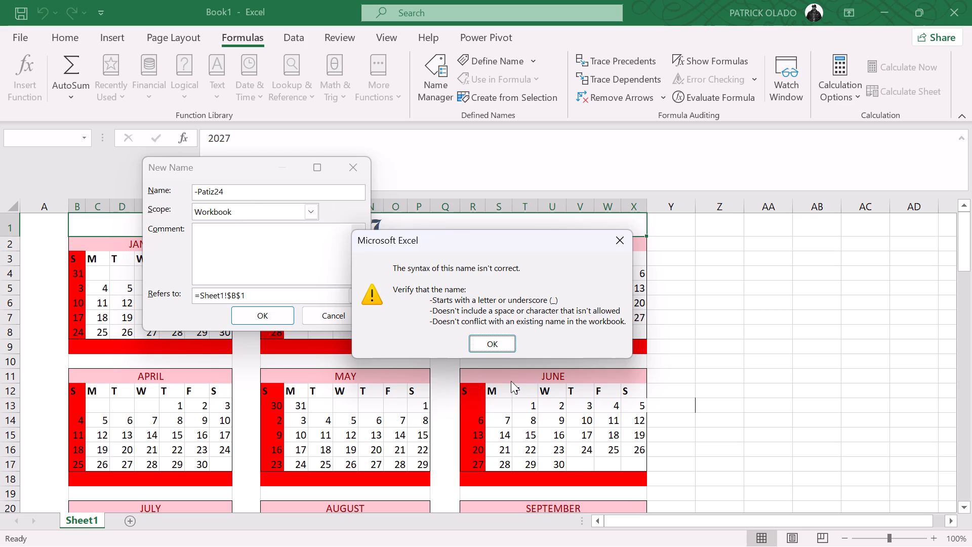
pyautogui.click(496, 347)
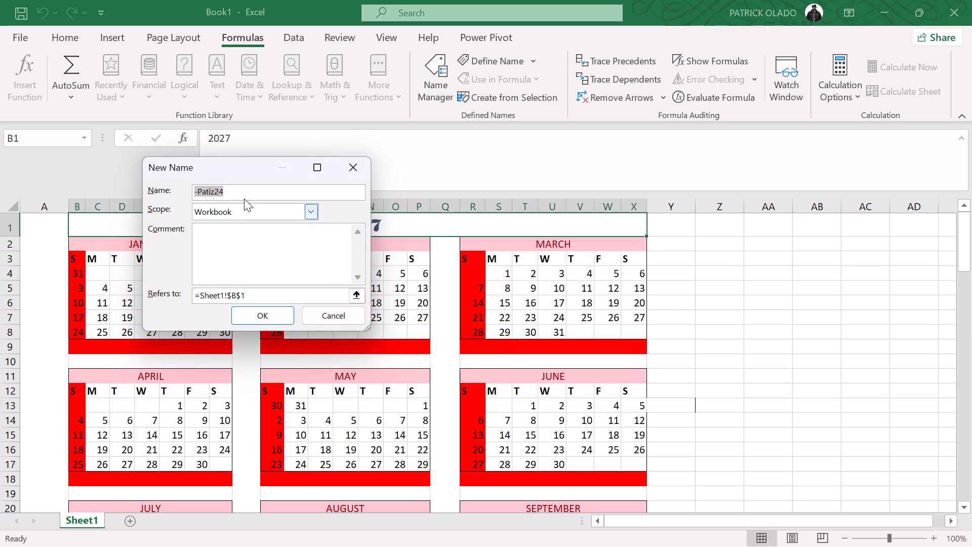
# Replace the leading hyphen with an underscore and define cell B1's name as _Patiz24.
pyautogui.click(197, 192)
pyautogui.press('BackSpace')
pyautogui.press('-')
pyautogui.press('BackSpace')
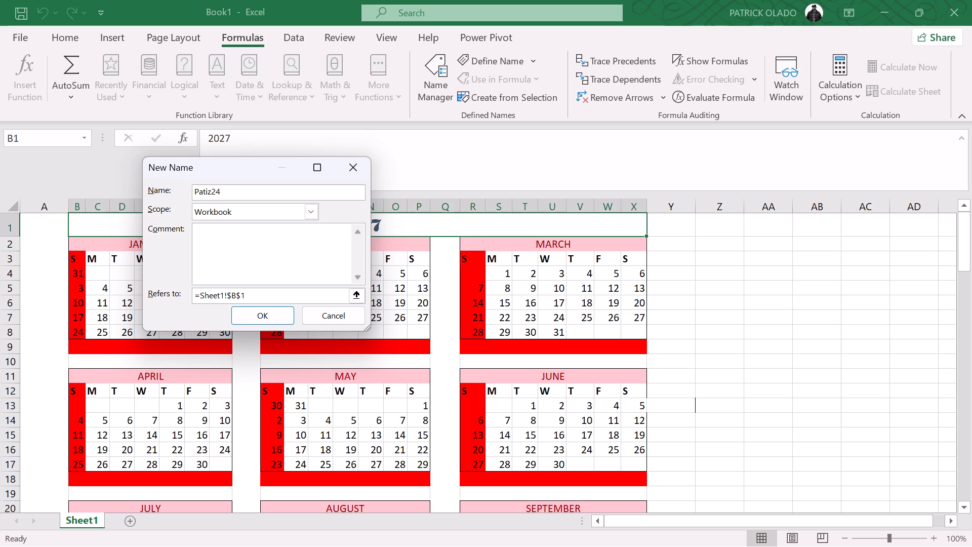
pyautogui.hotkey('shift', '_')
pyautogui.click(259, 316)
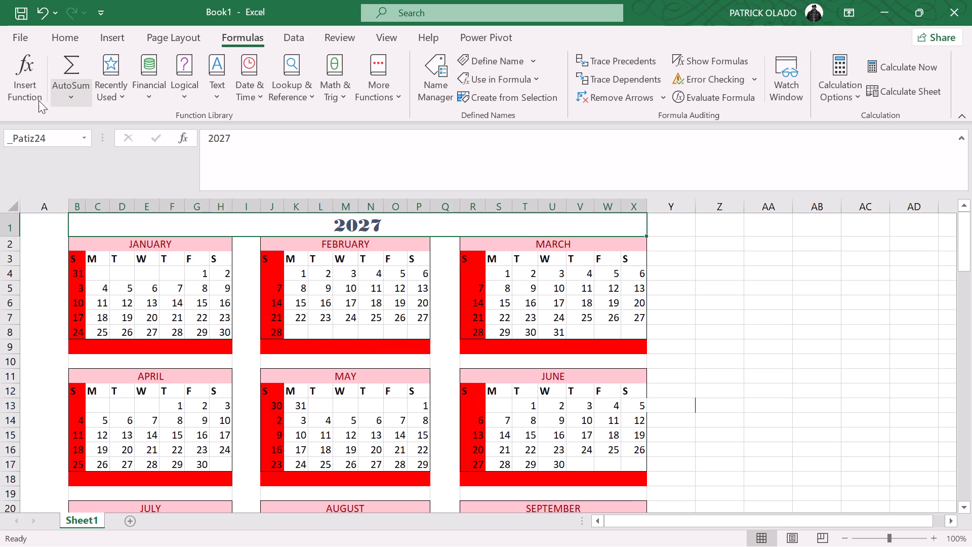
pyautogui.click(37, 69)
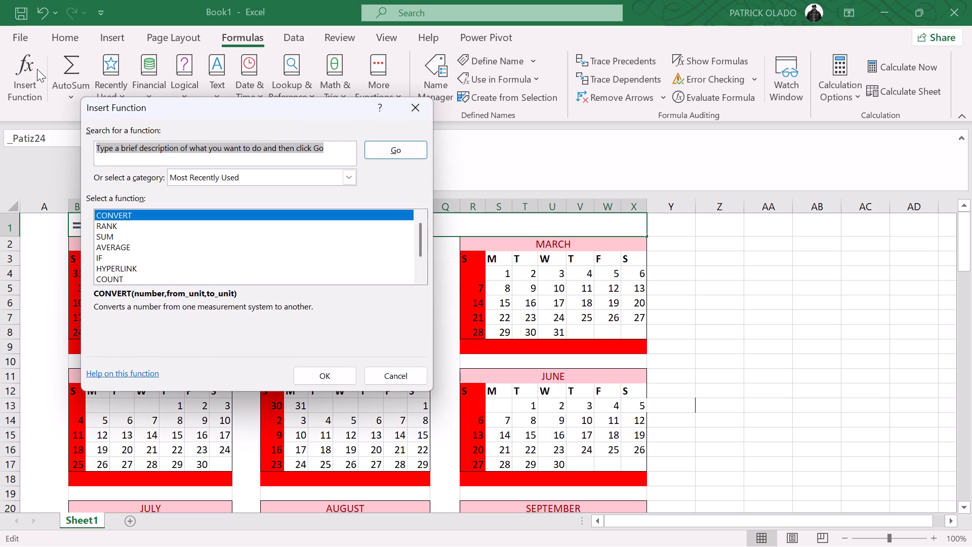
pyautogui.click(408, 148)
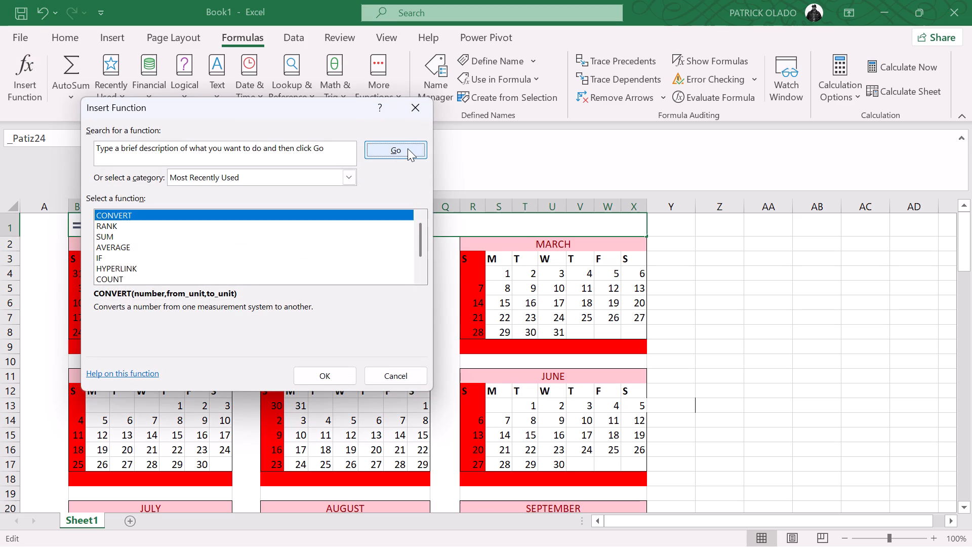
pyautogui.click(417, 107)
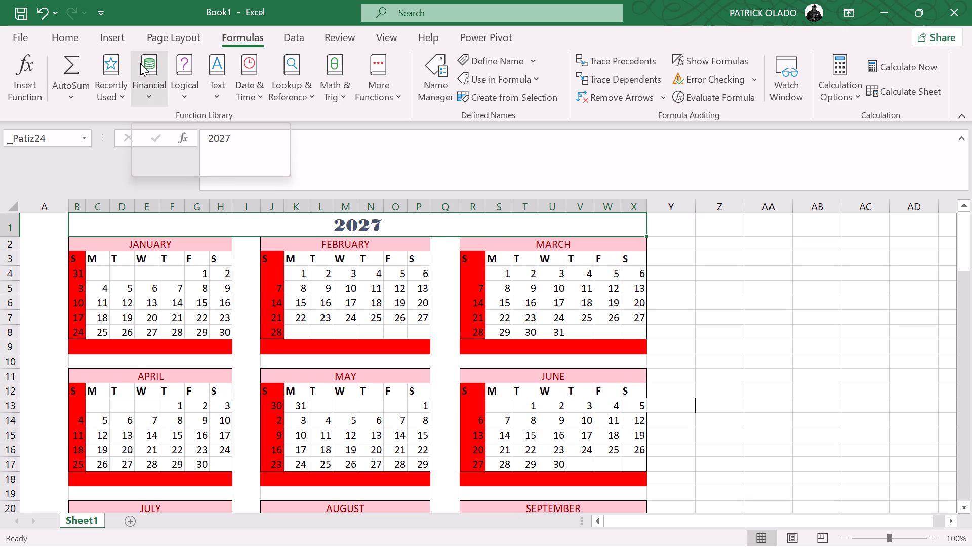
# Try to insert the financial function ACCRINT in cell B1 with Issue 1500, First_interest 6500, Settlement 20, Rate 20 and Par 1.
pyautogui.click(153, 94)
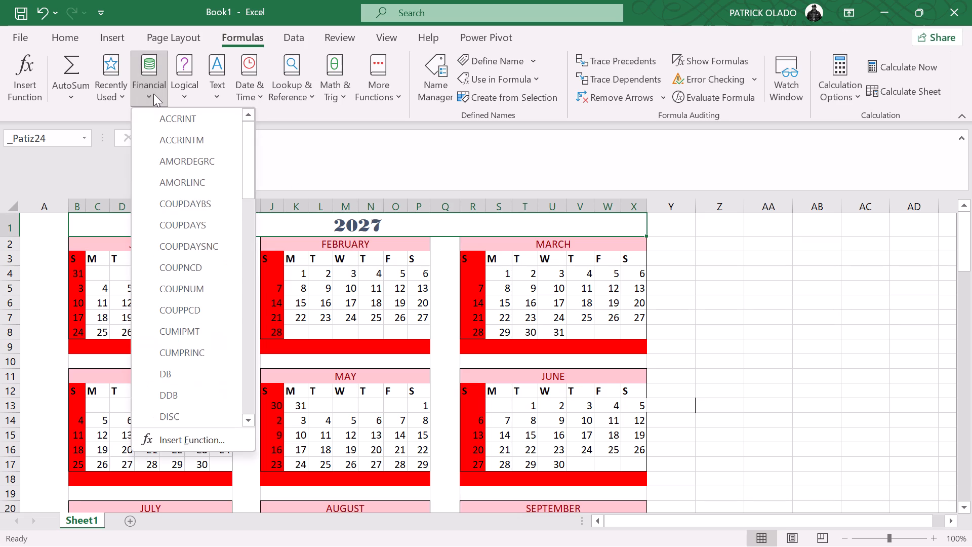
pyautogui.click(202, 108)
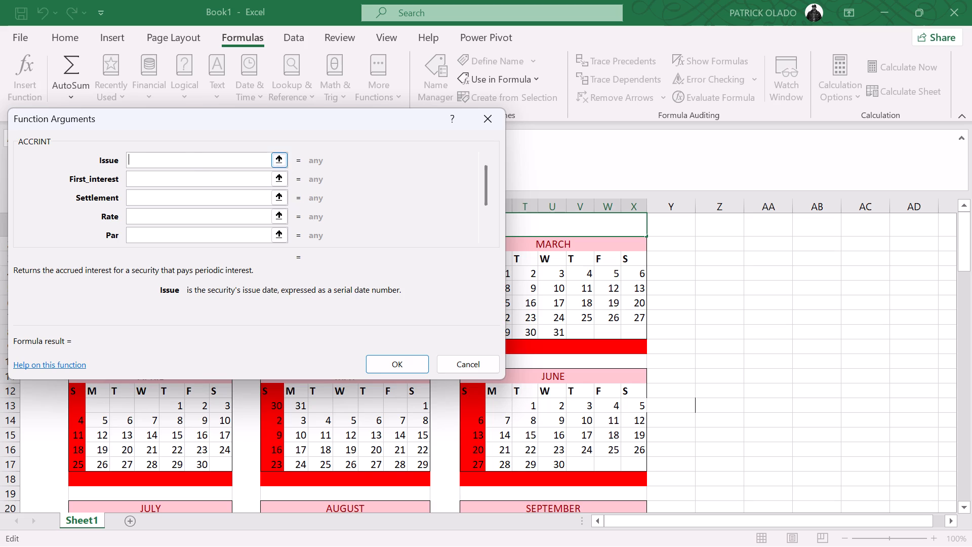
pyautogui.click(185, 163)
pyautogui.press('1')
pyautogui.write('500')
pyautogui.click(177, 177)
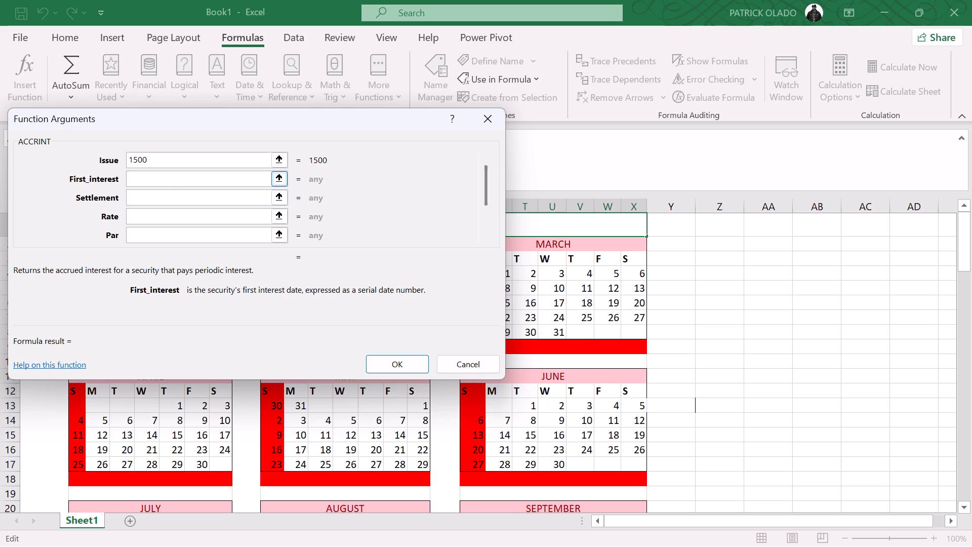
pyautogui.write('6500')
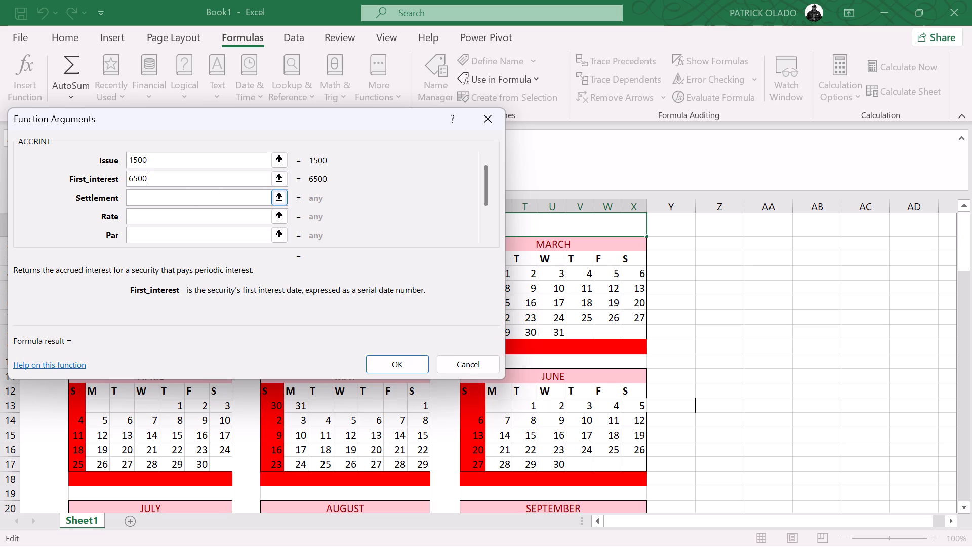
pyautogui.click(198, 196)
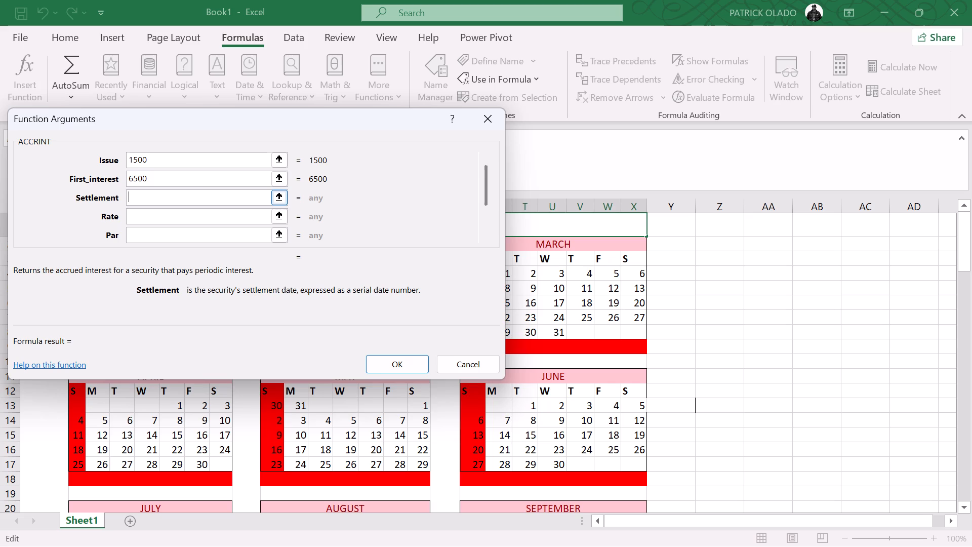
pyautogui.write('20')
pyautogui.click(180, 217)
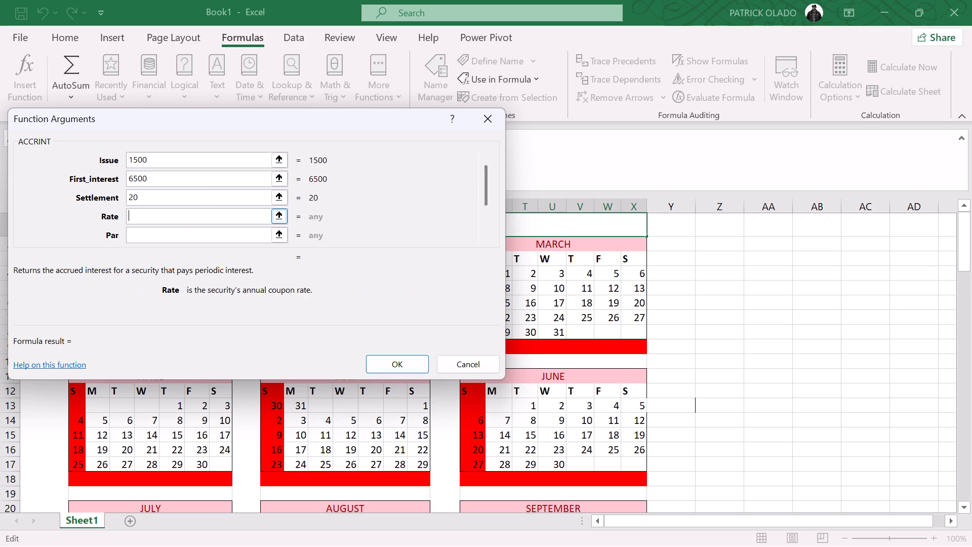
pyautogui.write('20')
pyautogui.click(177, 231)
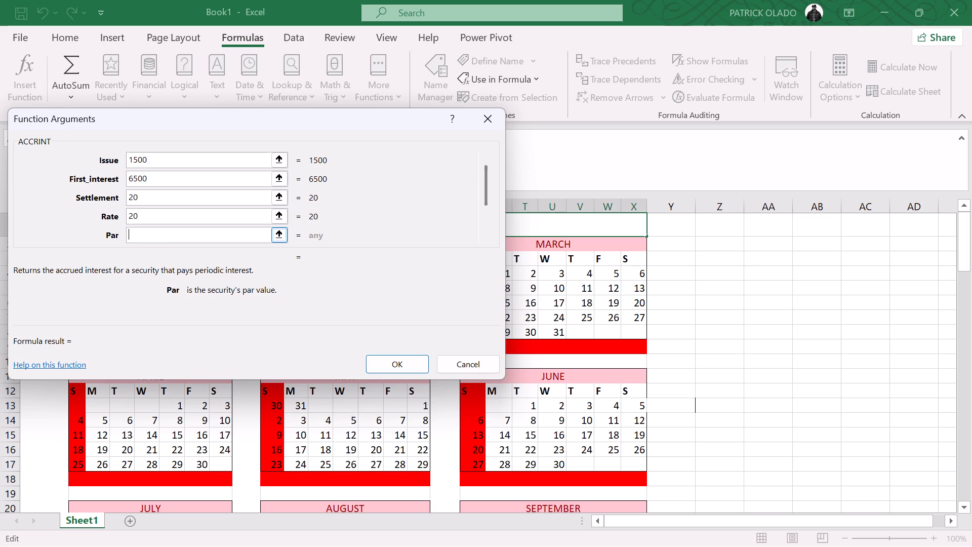
pyautogui.press('1')
pyautogui.click(403, 366)
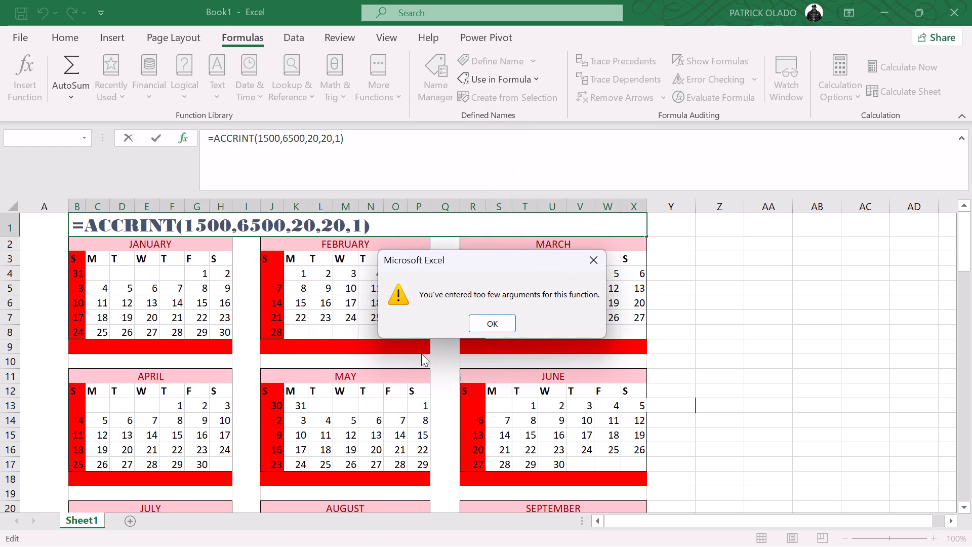
pyautogui.click(484, 321)
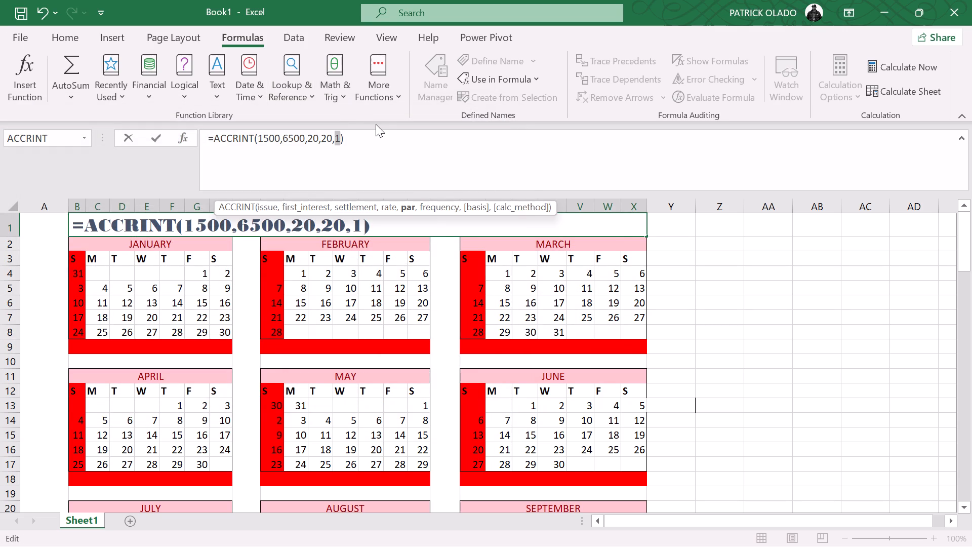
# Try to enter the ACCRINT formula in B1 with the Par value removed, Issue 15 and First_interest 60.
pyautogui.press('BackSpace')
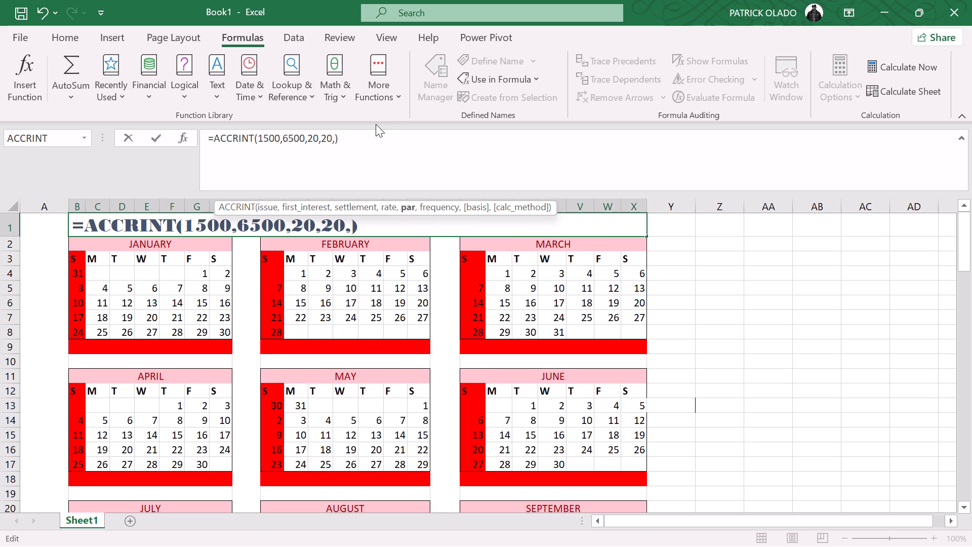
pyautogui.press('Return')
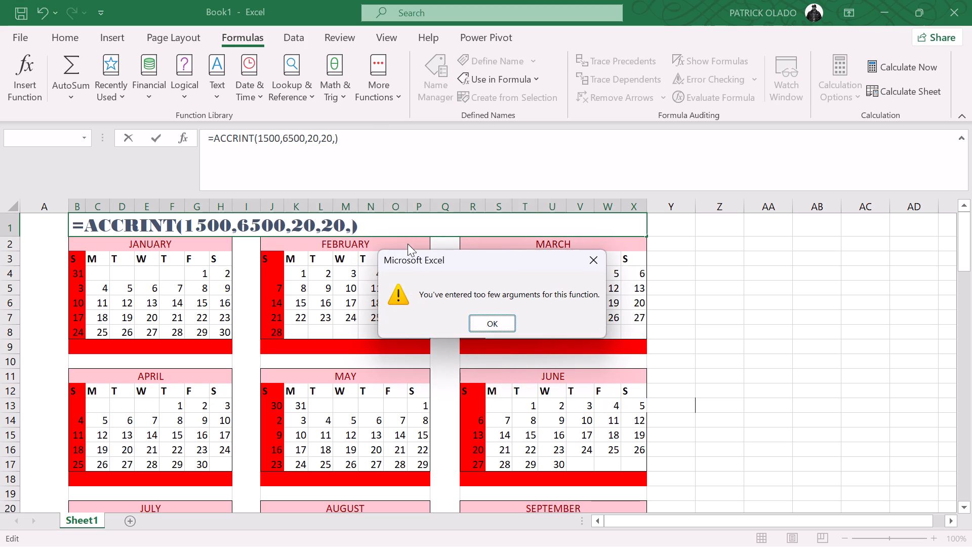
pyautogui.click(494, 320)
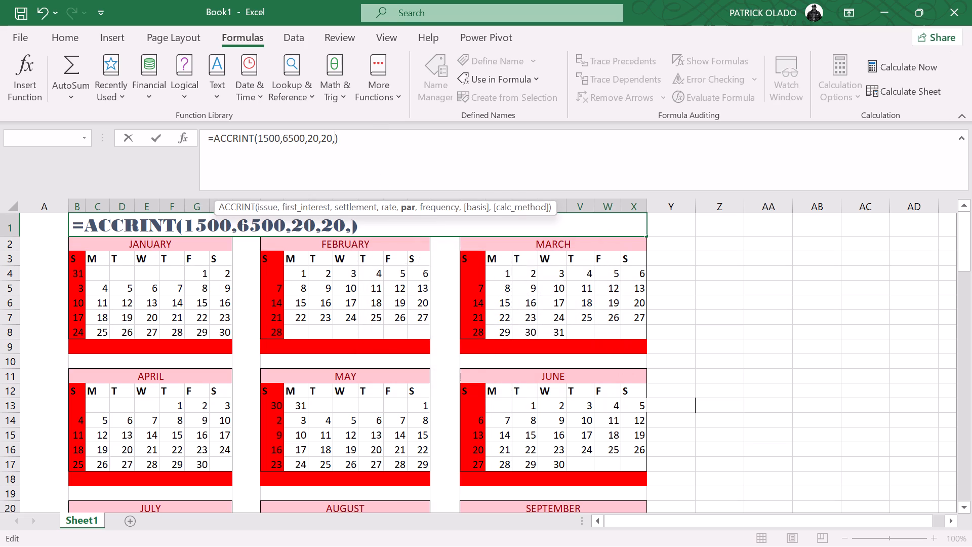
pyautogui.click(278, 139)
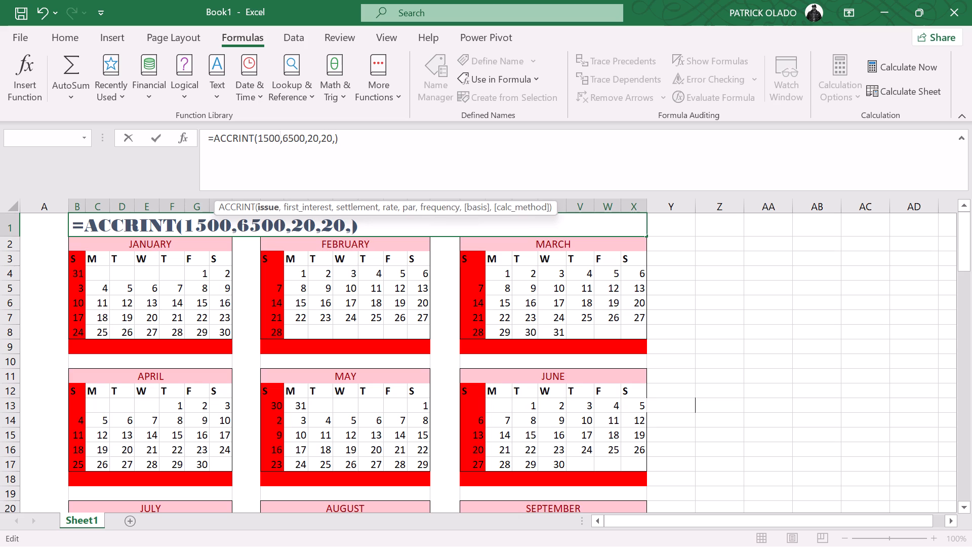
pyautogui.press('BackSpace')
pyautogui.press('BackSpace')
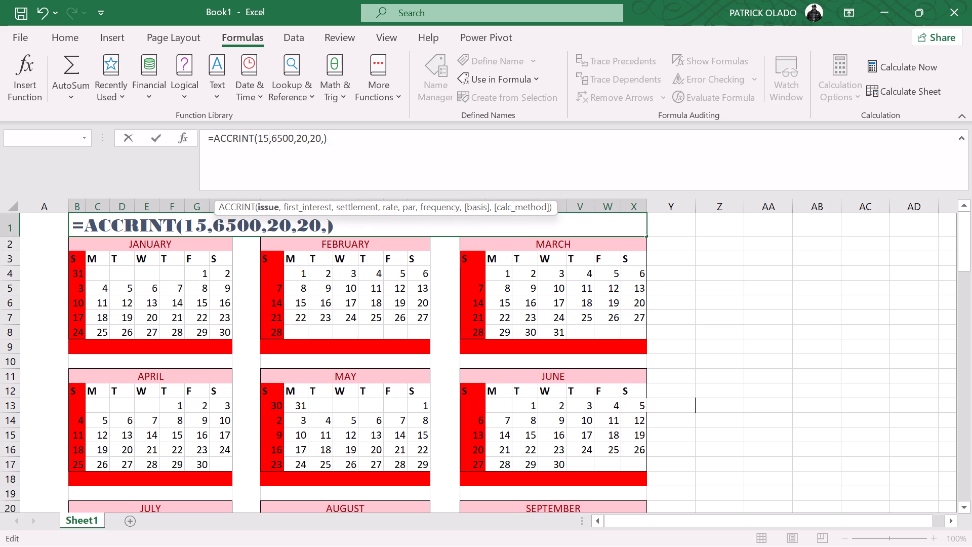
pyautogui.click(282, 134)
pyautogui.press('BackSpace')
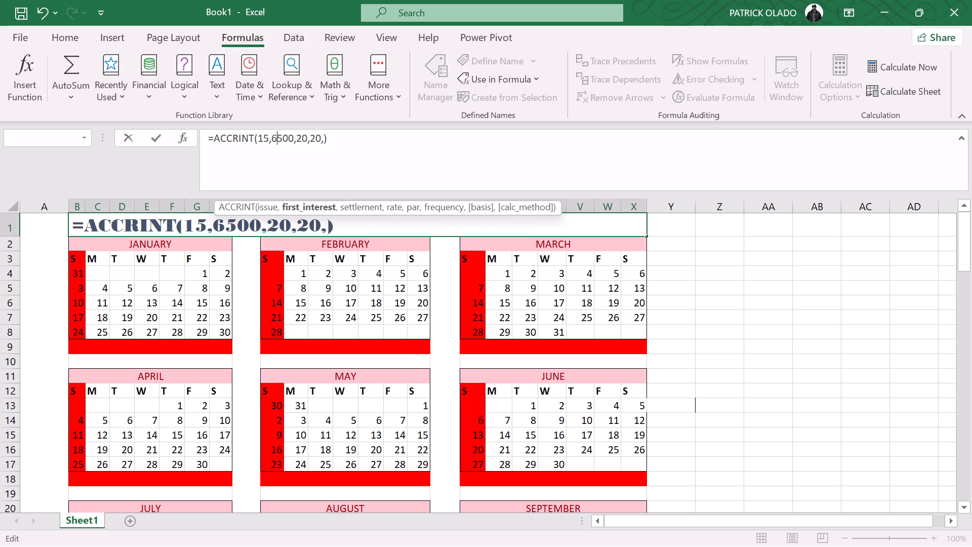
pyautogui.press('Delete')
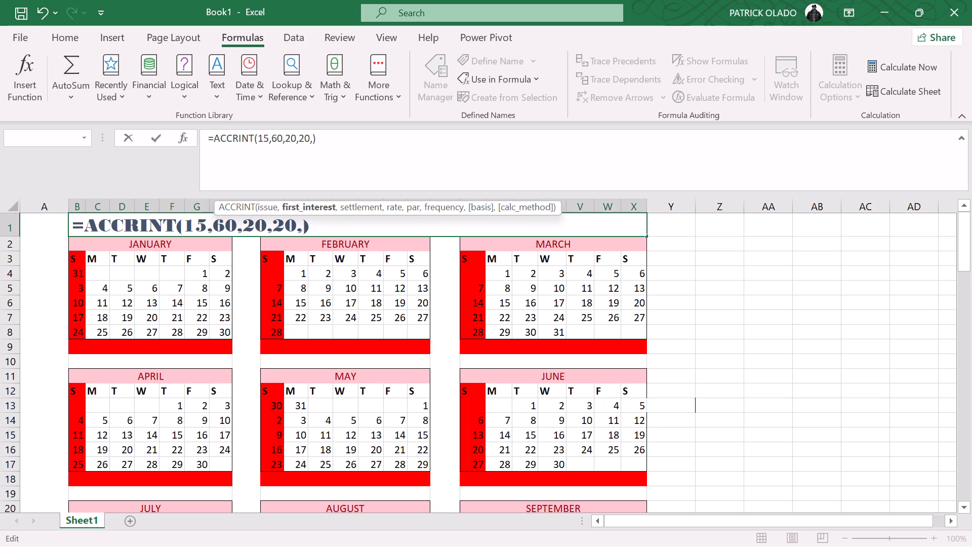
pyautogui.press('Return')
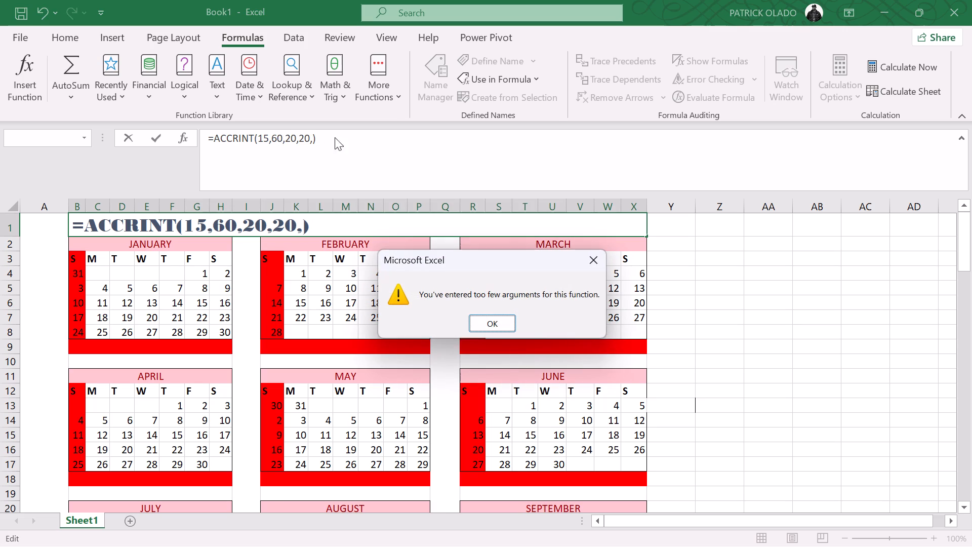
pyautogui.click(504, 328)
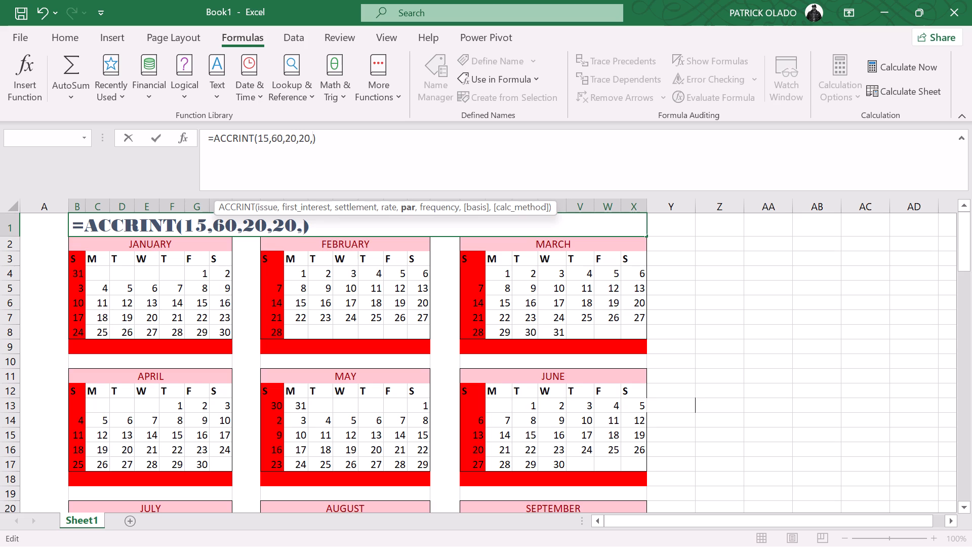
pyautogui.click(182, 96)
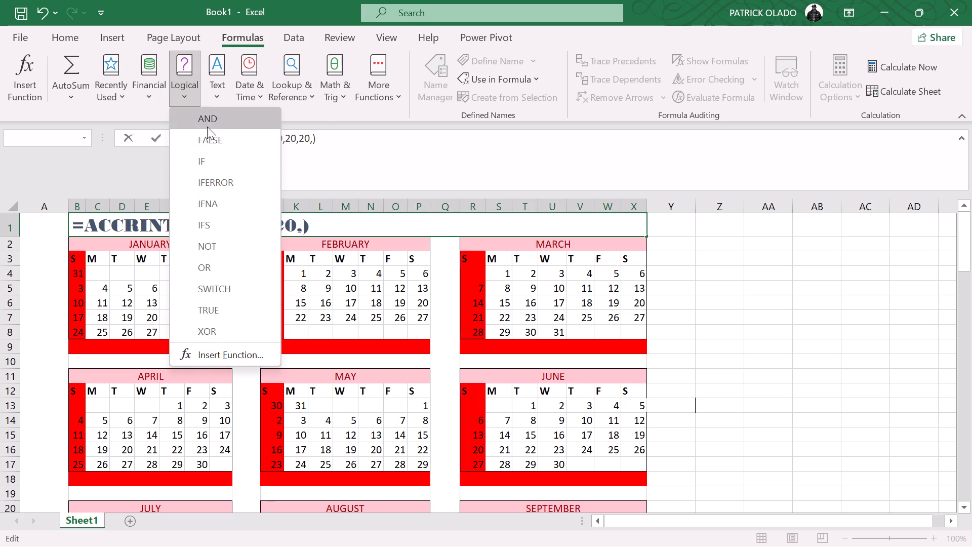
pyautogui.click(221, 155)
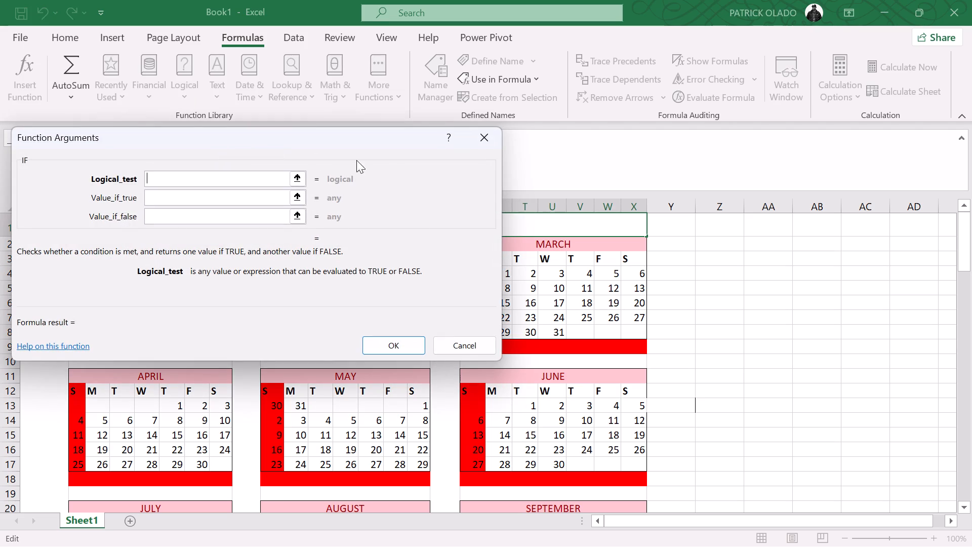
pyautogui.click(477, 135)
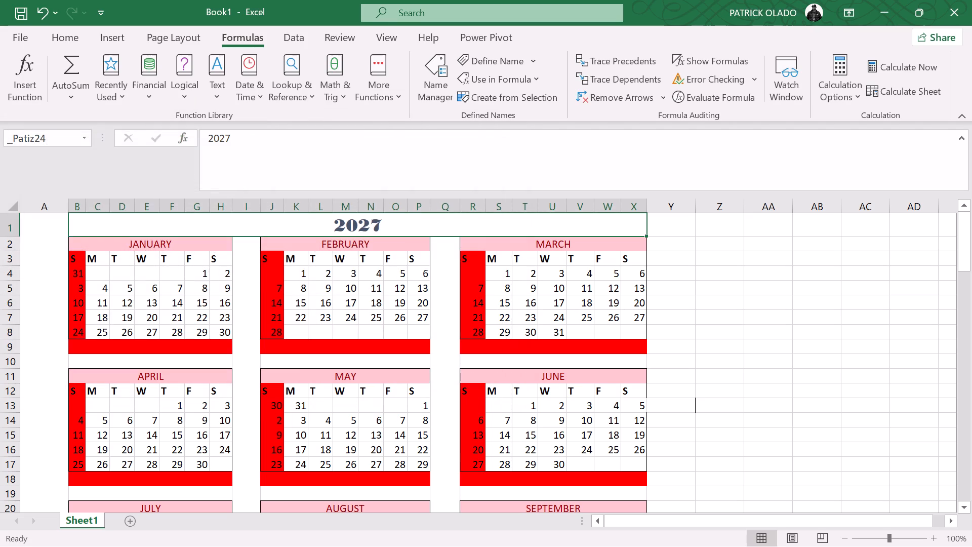
# Open the recent workbook SERVICE MEN & WOMEN SEPTEMBER 2026 INTAKE.
pyautogui.click(25, 39)
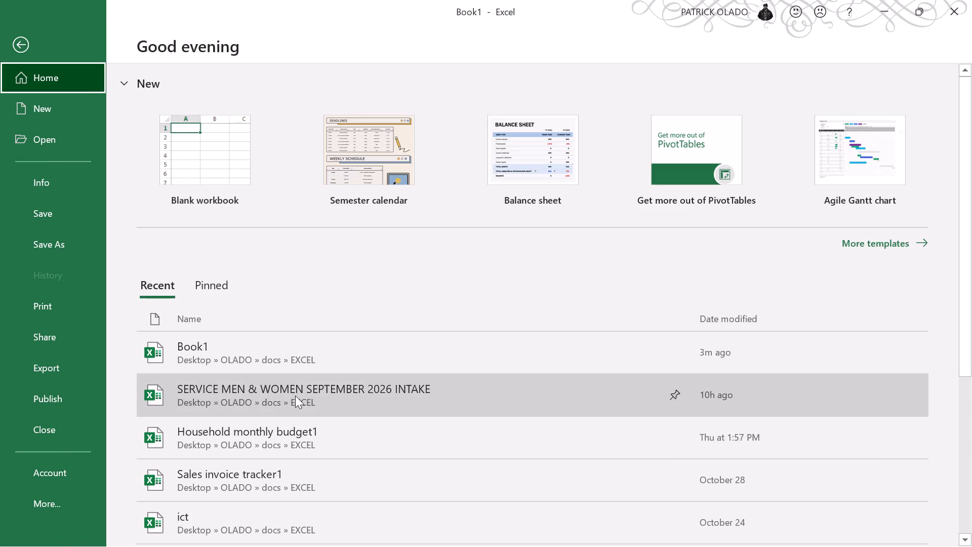
pyautogui.scroll(-2, 296, 394)
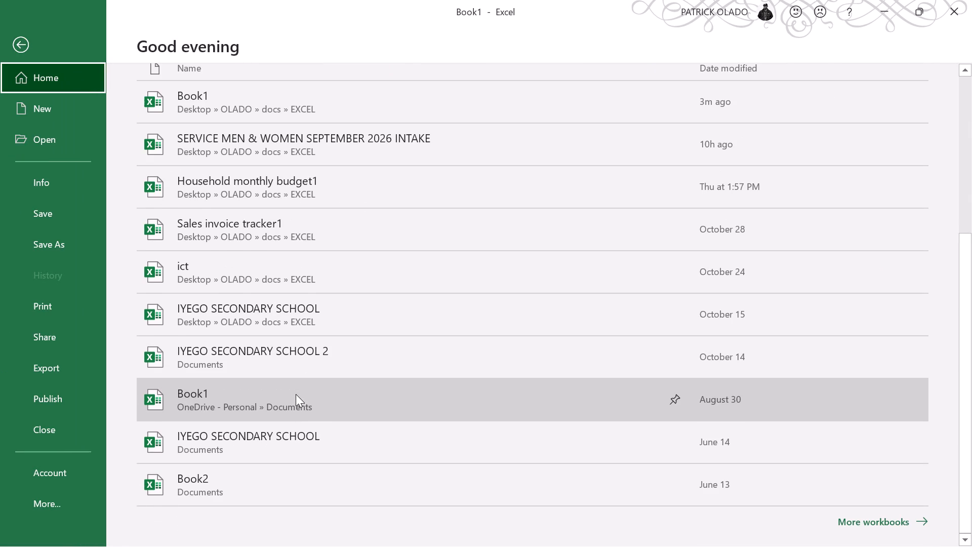
pyautogui.scroll(-1, 296, 394)
pyautogui.scroll(1, 296, 394)
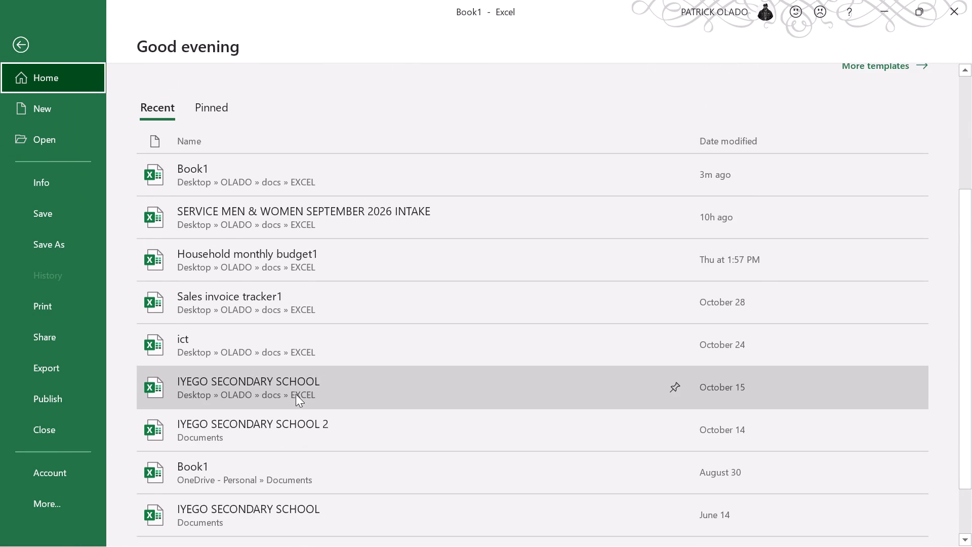
pyautogui.scroll(1, 296, 394)
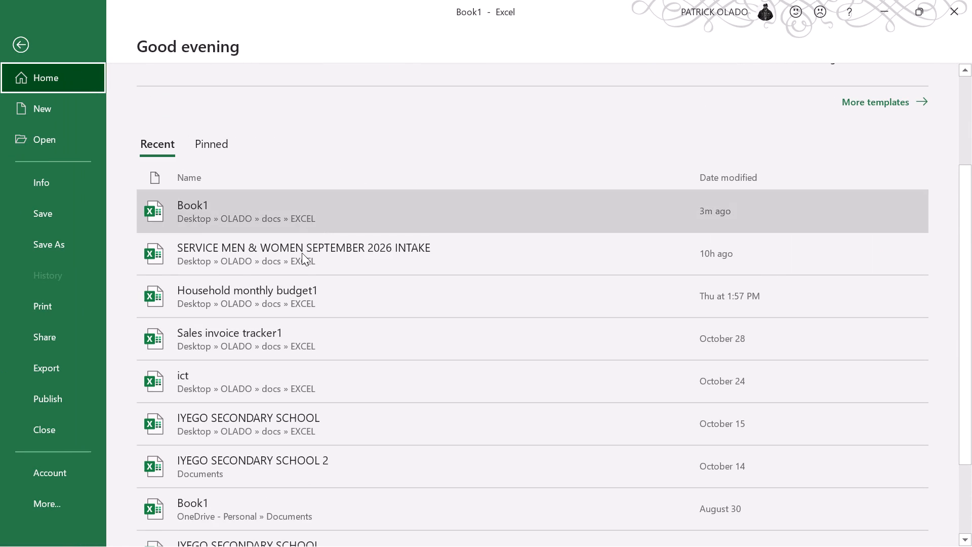
pyautogui.click(291, 264)
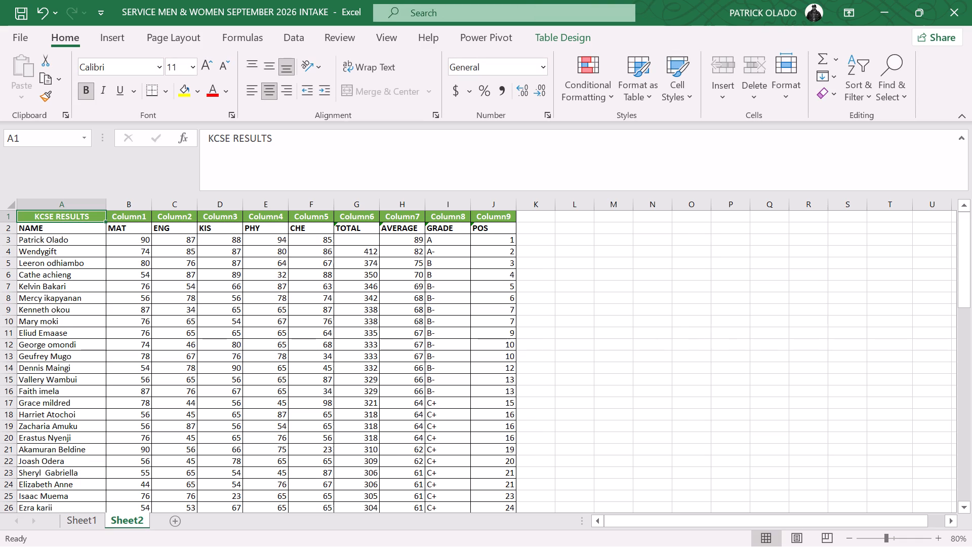
# Add the heading COMMENT in cell K2, beside the POS column of the KCSE results table on Sheet2.
pyautogui.scroll(1, 233, 263)
pyautogui.click(532, 229)
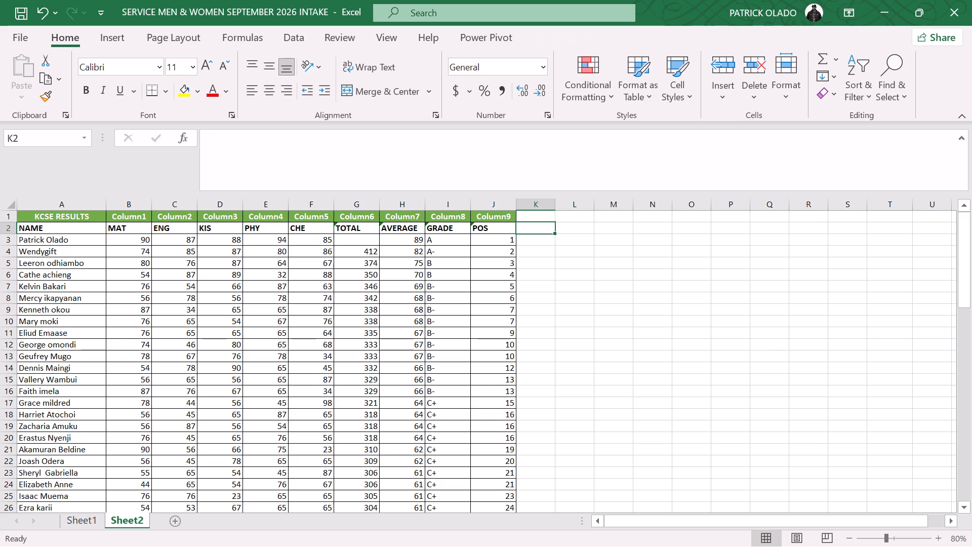
pyautogui.write('CO')
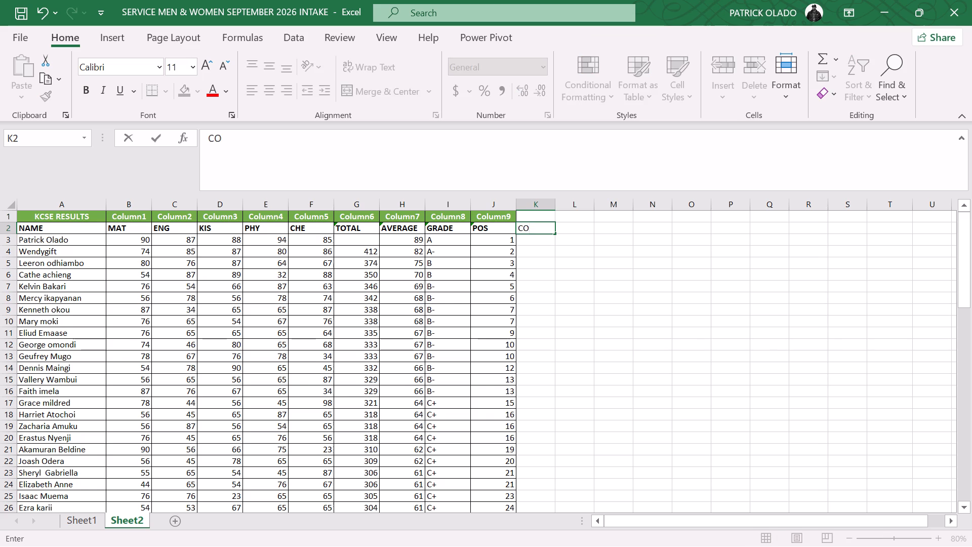
pyautogui.write('MMENT')
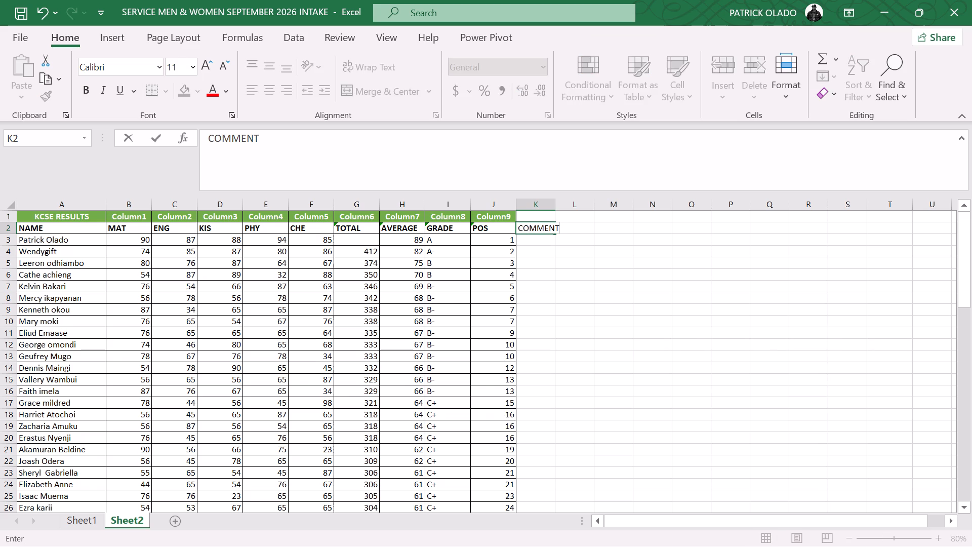
pyautogui.click(527, 239)
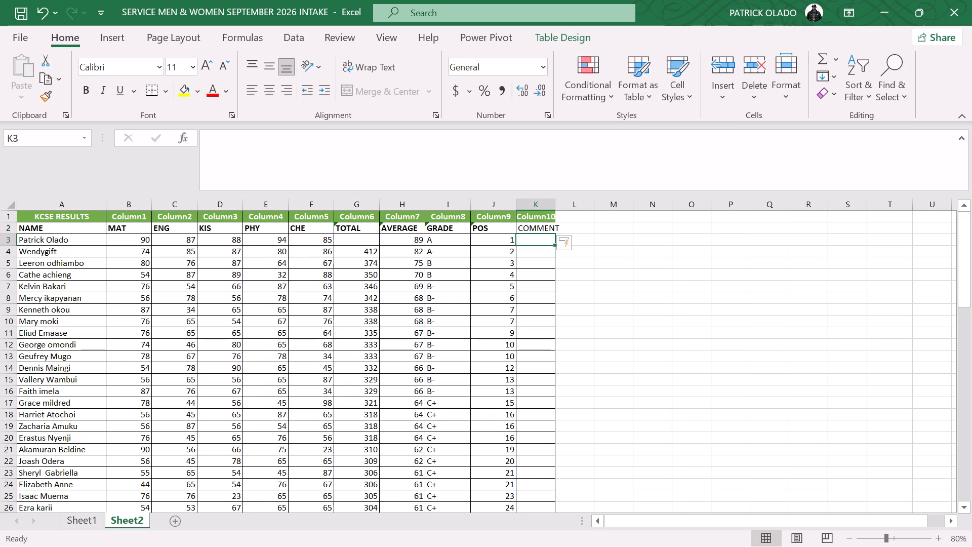
# Insert an IF function in K3 with the row's AVERAGE cell H3 as Logical_test and GRADE cell I3 as Value_if_true.
pyautogui.click(527, 239)
pyautogui.click(248, 33)
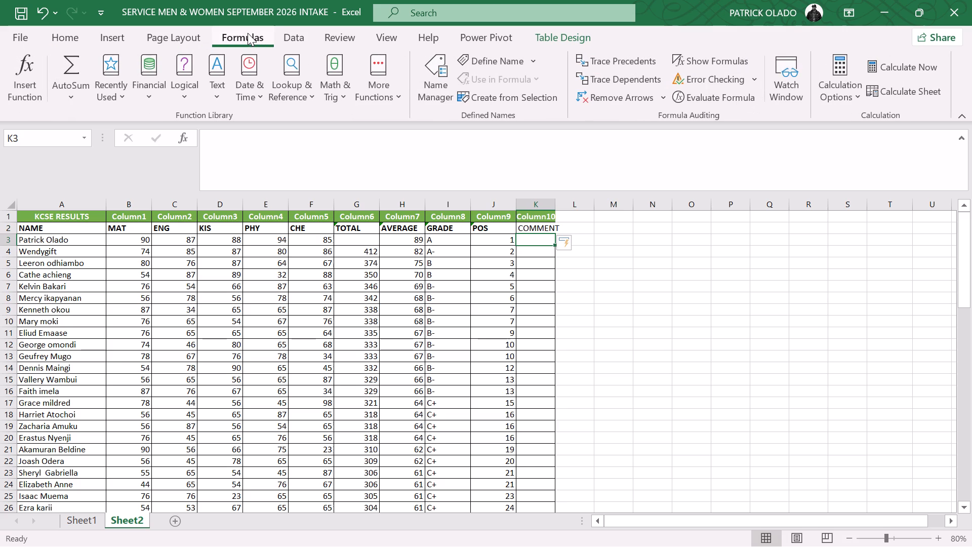
pyautogui.click(183, 90)
pyautogui.click(204, 153)
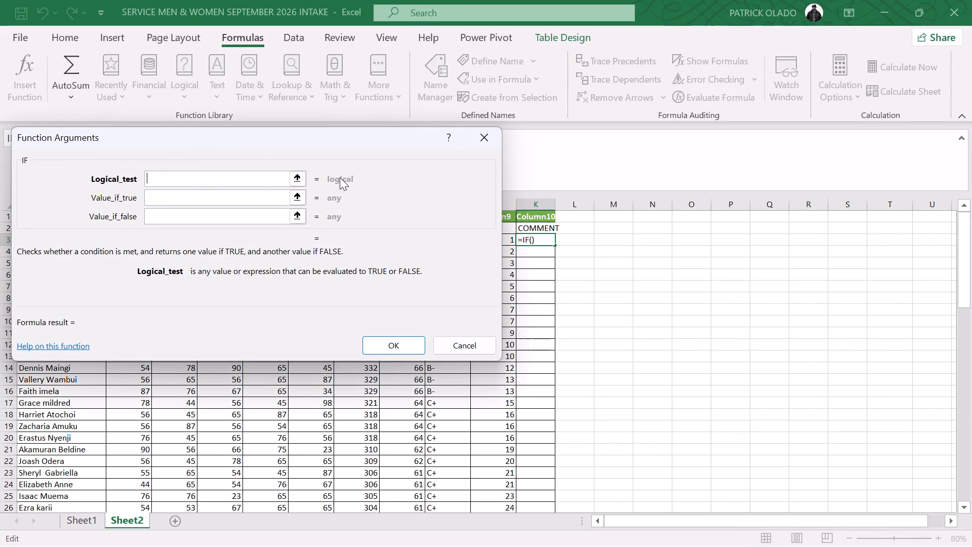
pyautogui.click(295, 176)
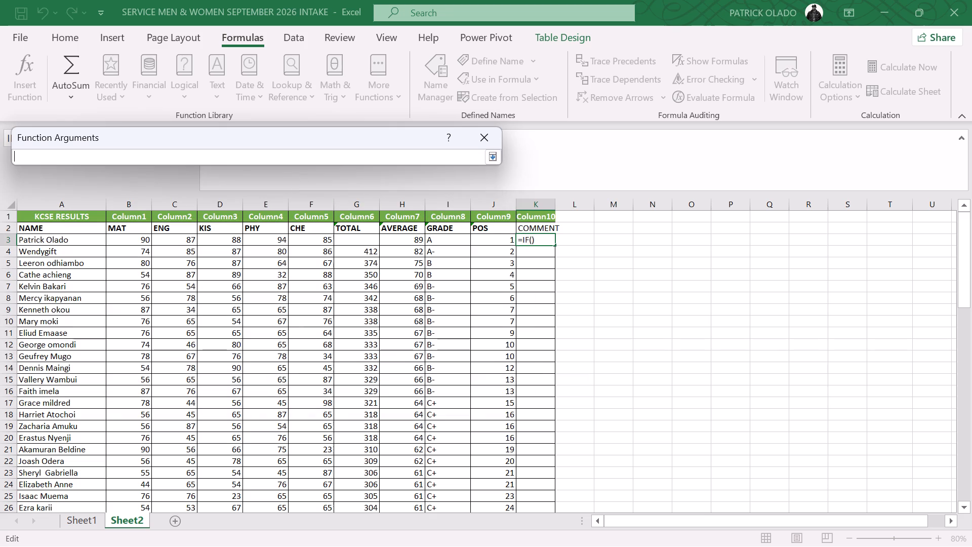
pyautogui.click(407, 240)
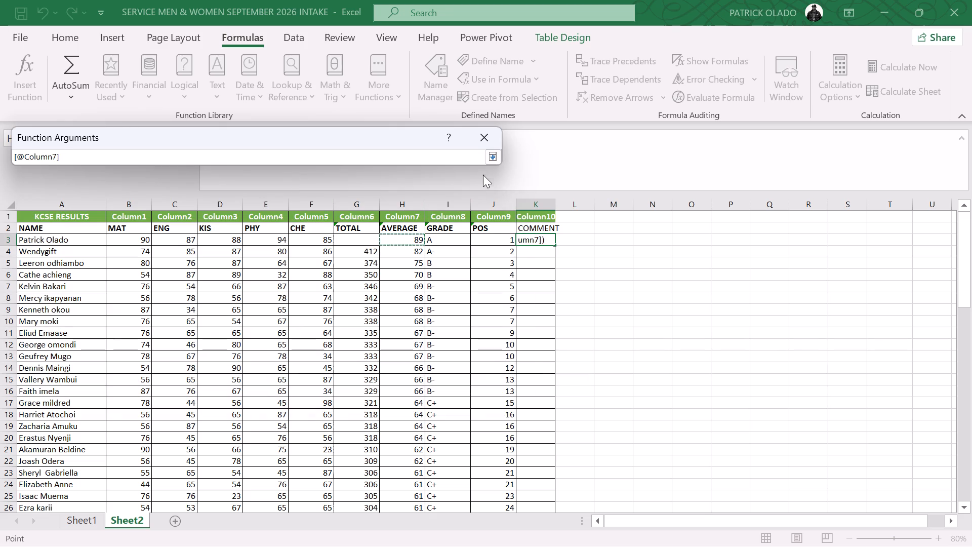
pyautogui.click(488, 154)
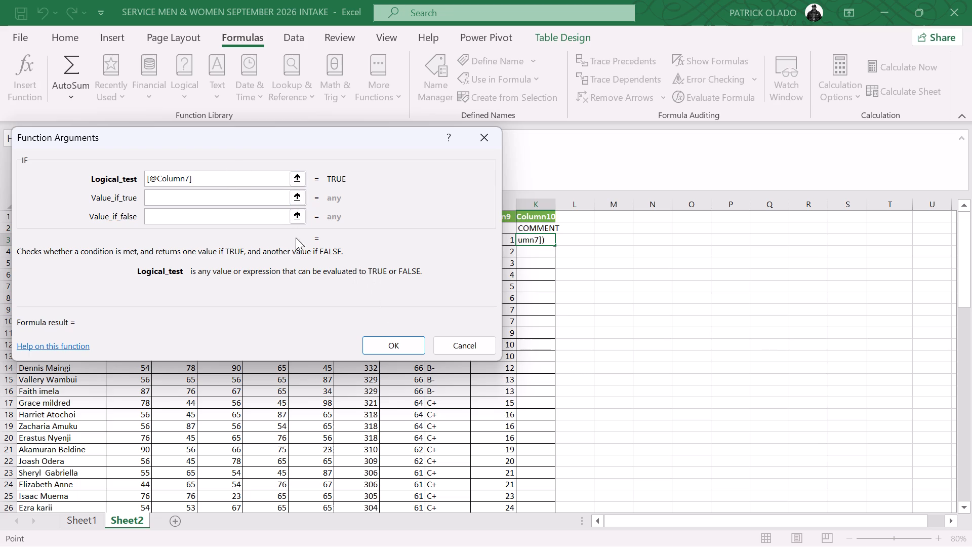
pyautogui.click(298, 194)
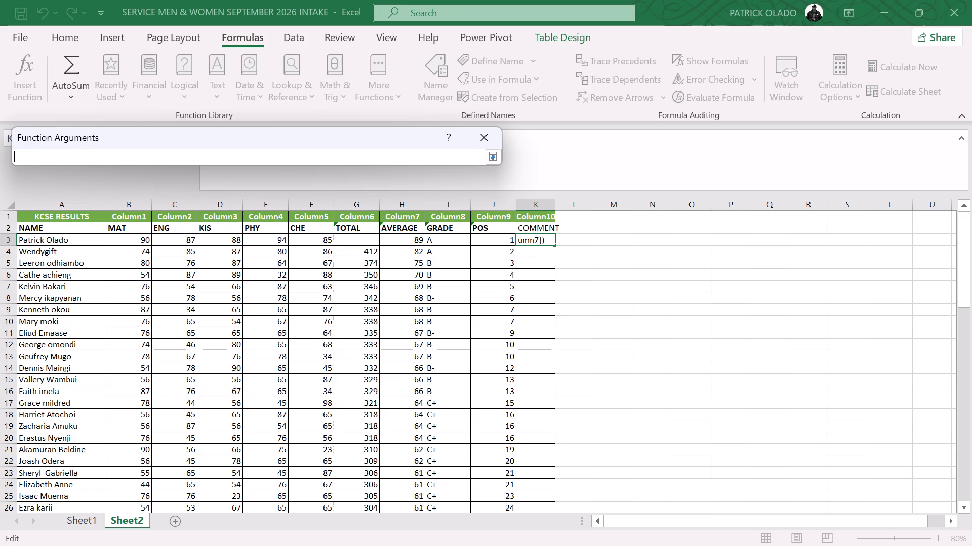
pyautogui.click(445, 241)
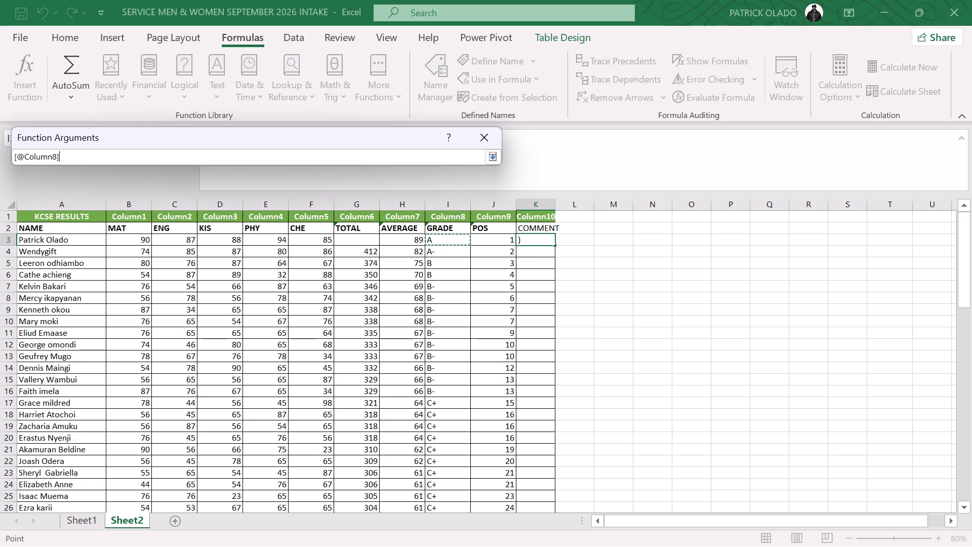
pyautogui.click(490, 157)
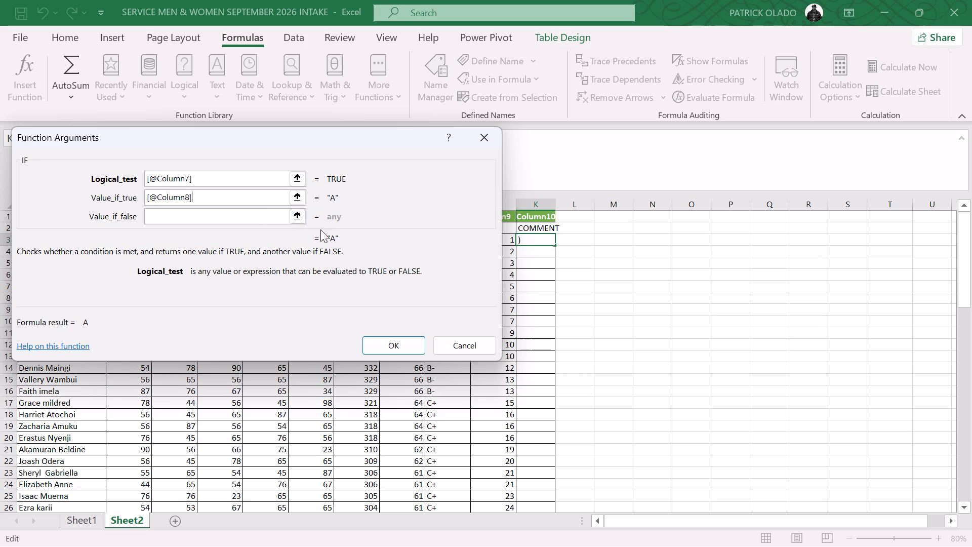
pyautogui.click(403, 342)
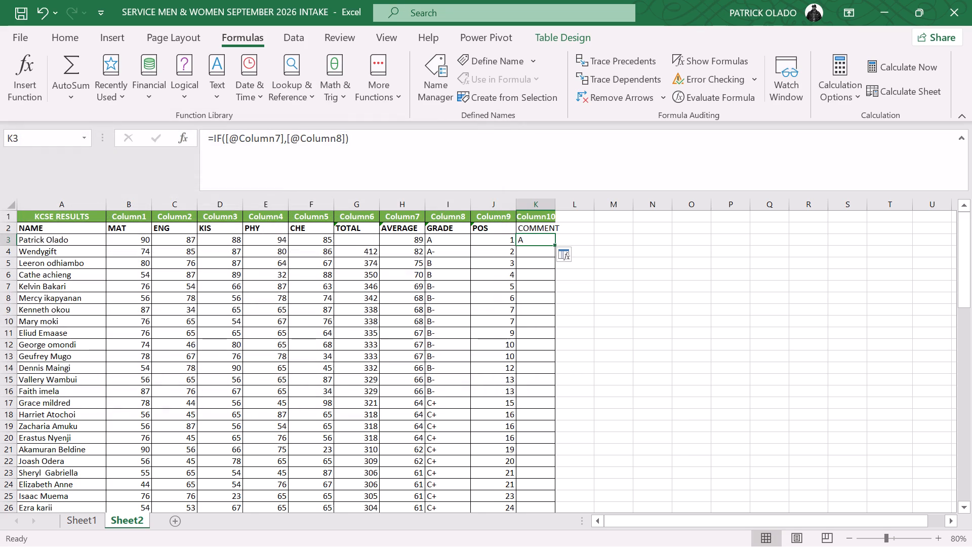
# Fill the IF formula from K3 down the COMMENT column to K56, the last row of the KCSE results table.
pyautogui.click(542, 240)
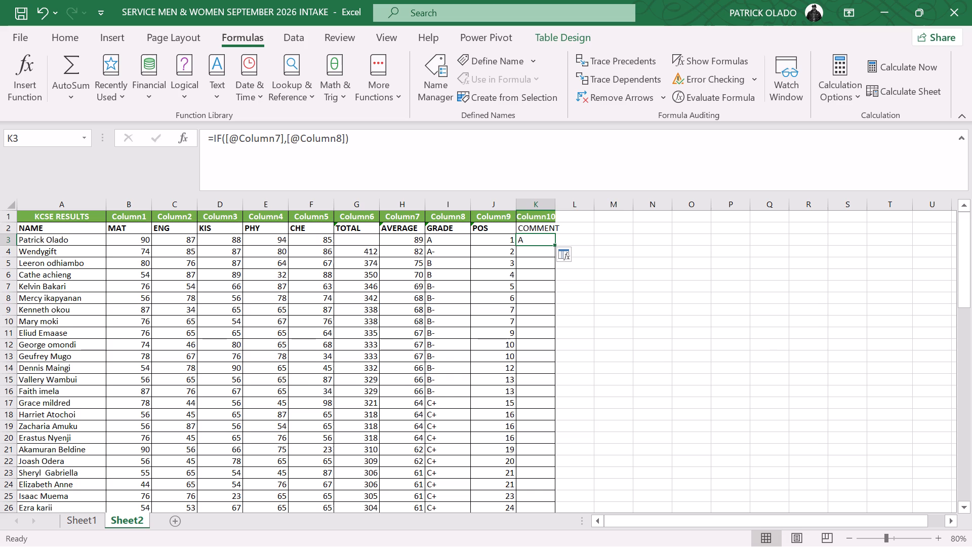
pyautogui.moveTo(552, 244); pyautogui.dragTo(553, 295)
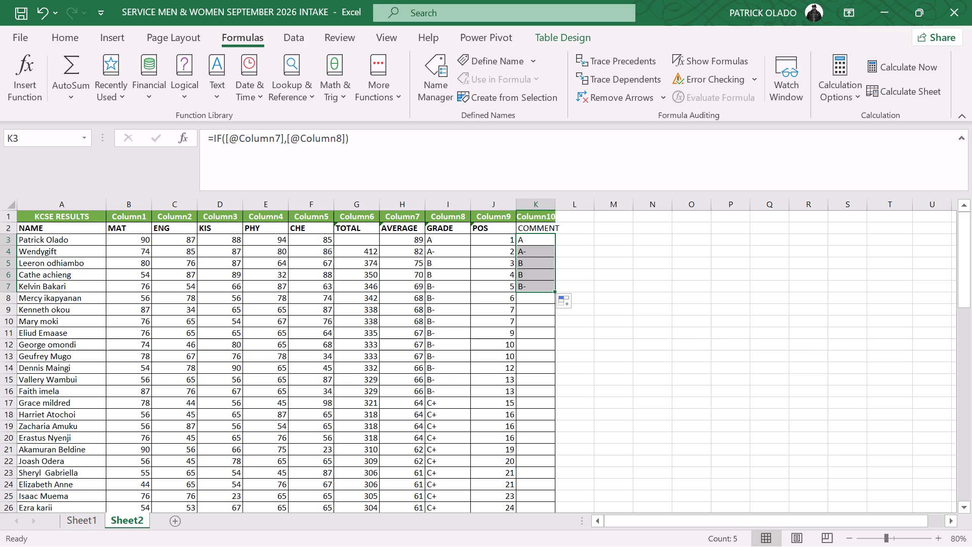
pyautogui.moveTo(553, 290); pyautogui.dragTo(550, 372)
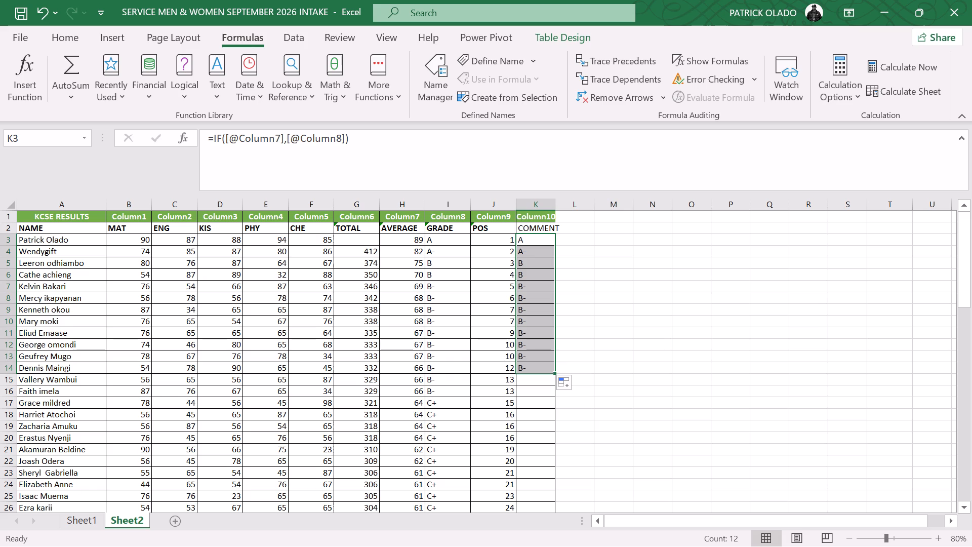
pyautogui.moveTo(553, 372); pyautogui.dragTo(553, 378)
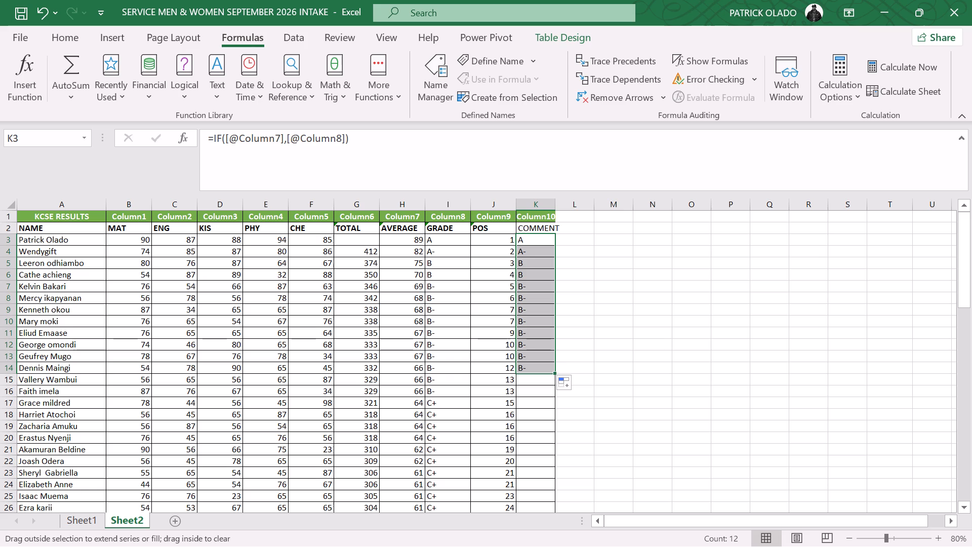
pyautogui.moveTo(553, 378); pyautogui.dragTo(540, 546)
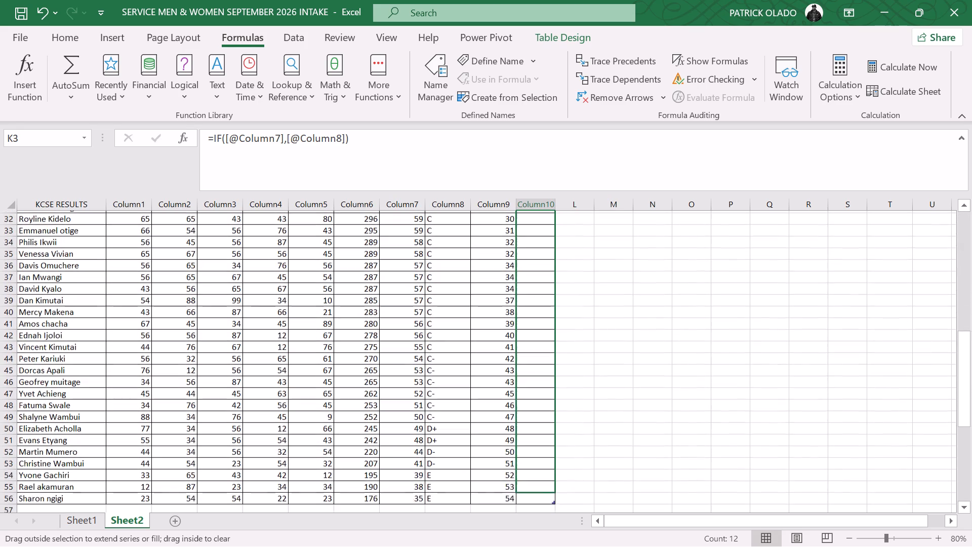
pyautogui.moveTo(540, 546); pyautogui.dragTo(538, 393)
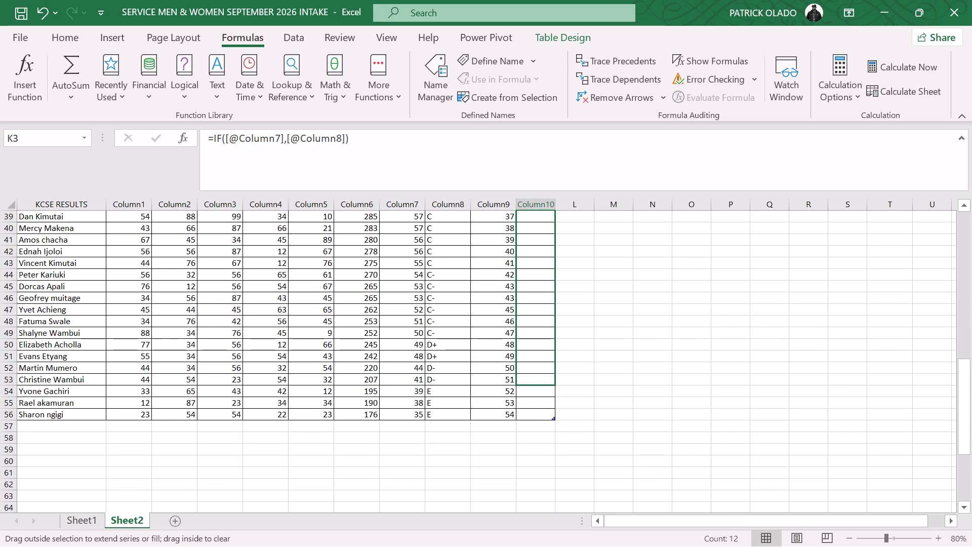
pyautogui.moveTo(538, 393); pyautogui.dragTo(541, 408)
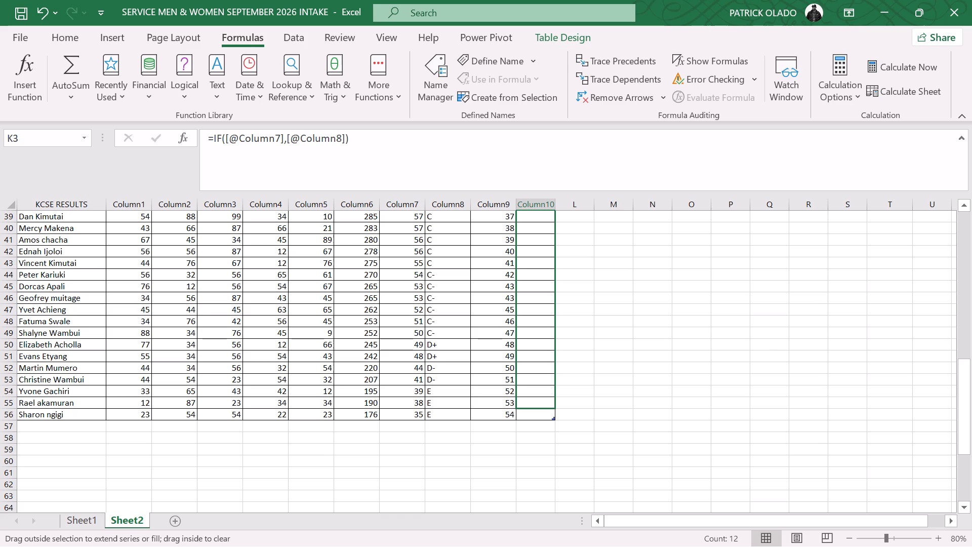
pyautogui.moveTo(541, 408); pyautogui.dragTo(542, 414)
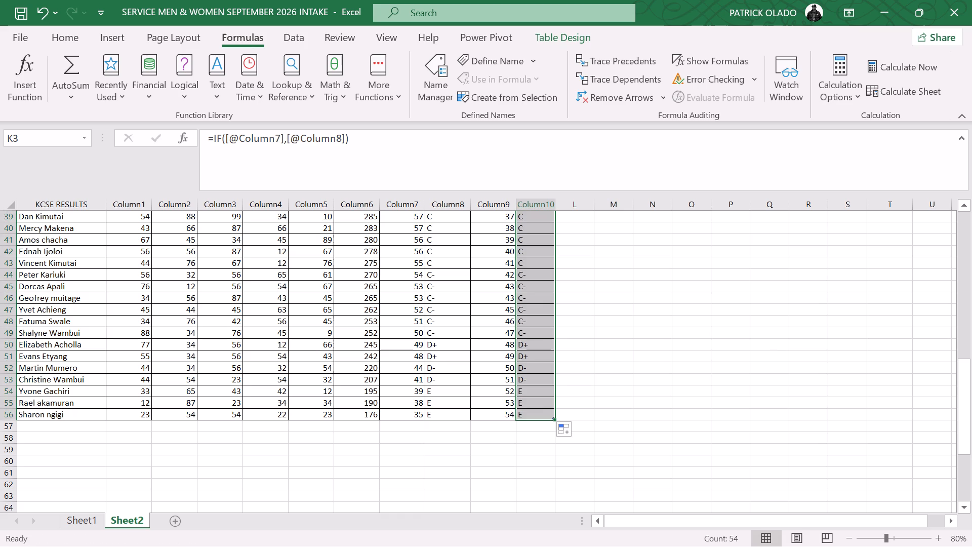
# Clear the IF formulas from the COMMENT column, cells K3 to K56, and return to cell K3.
pyautogui.press('Delete')
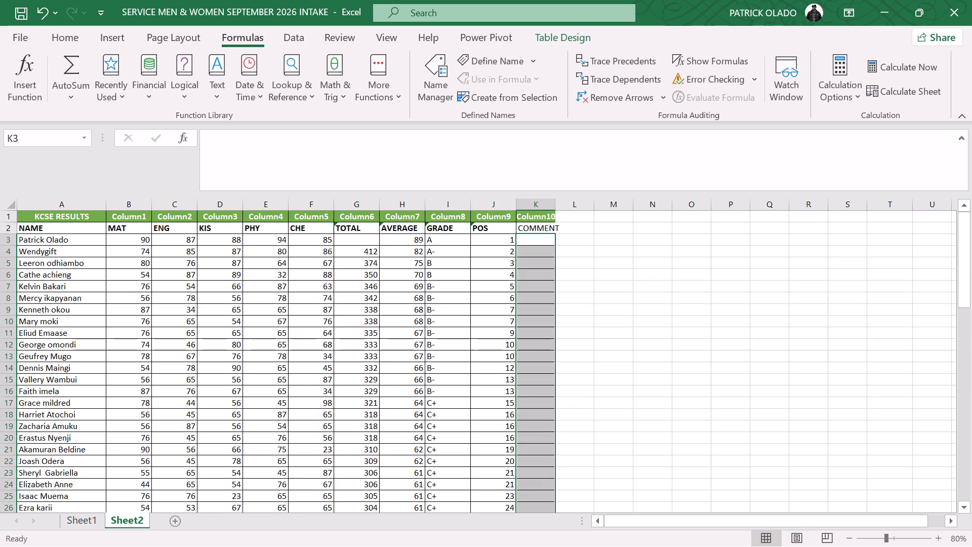
pyautogui.click(531, 241)
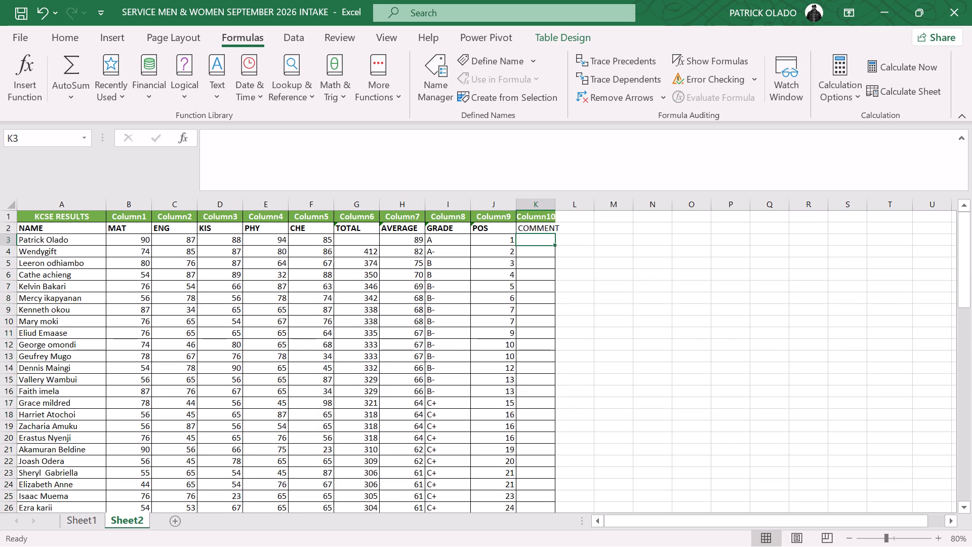
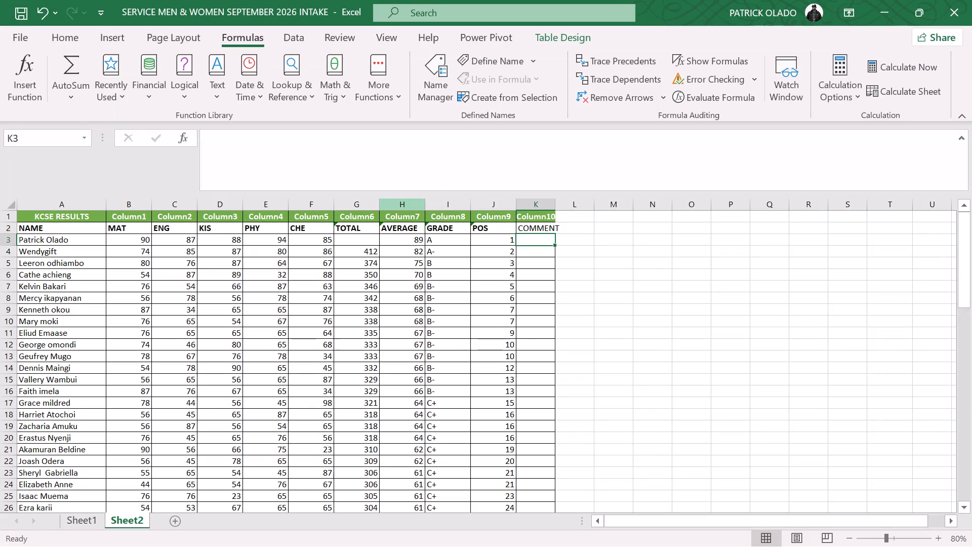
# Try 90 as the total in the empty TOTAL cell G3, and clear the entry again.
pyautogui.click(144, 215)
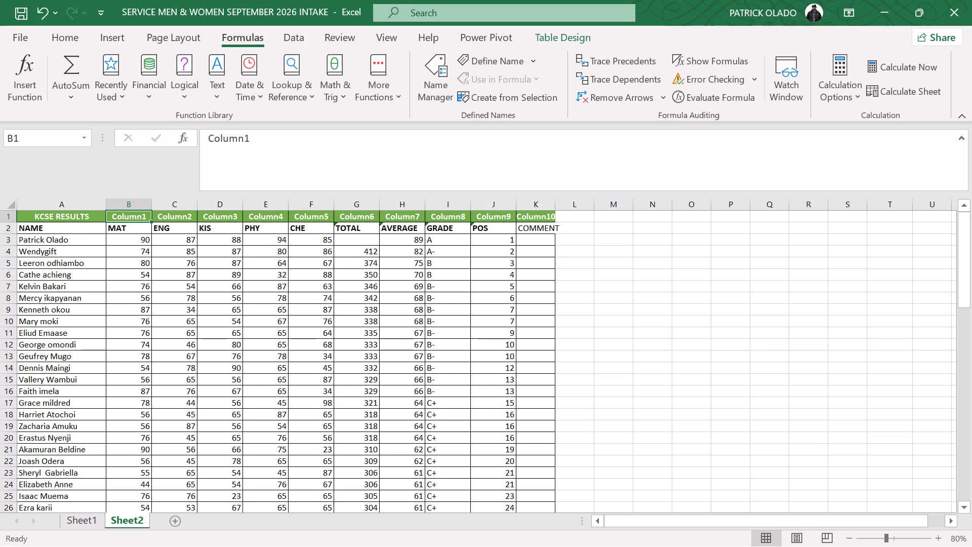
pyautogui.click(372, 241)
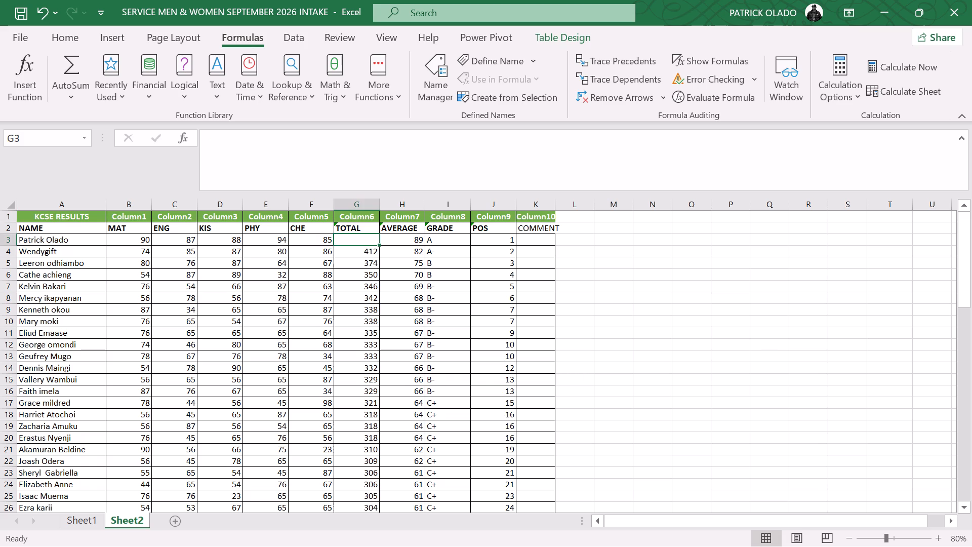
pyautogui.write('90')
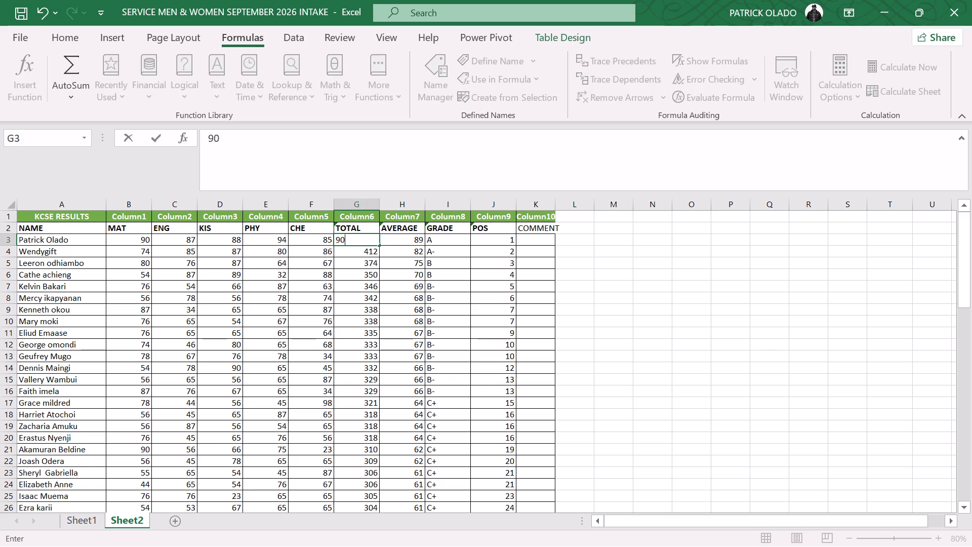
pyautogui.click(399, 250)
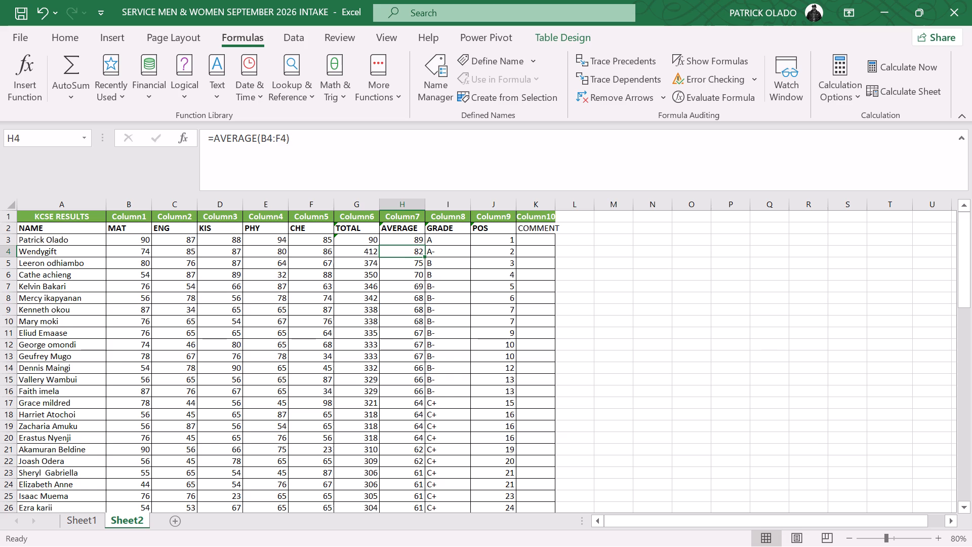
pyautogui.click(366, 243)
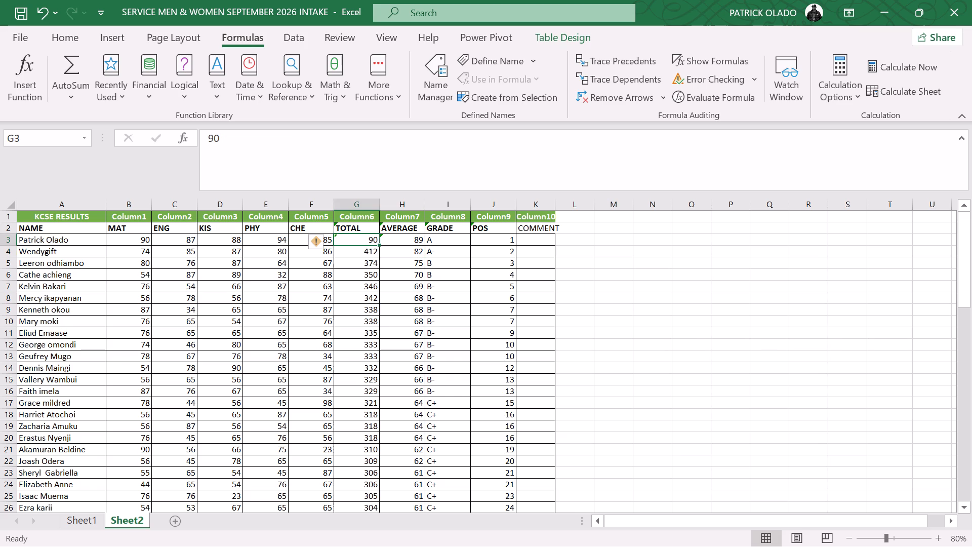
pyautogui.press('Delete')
# Fill the SUM formula from TOTAL cell G4 up into the empty cell G3.
pyautogui.click(364, 252)
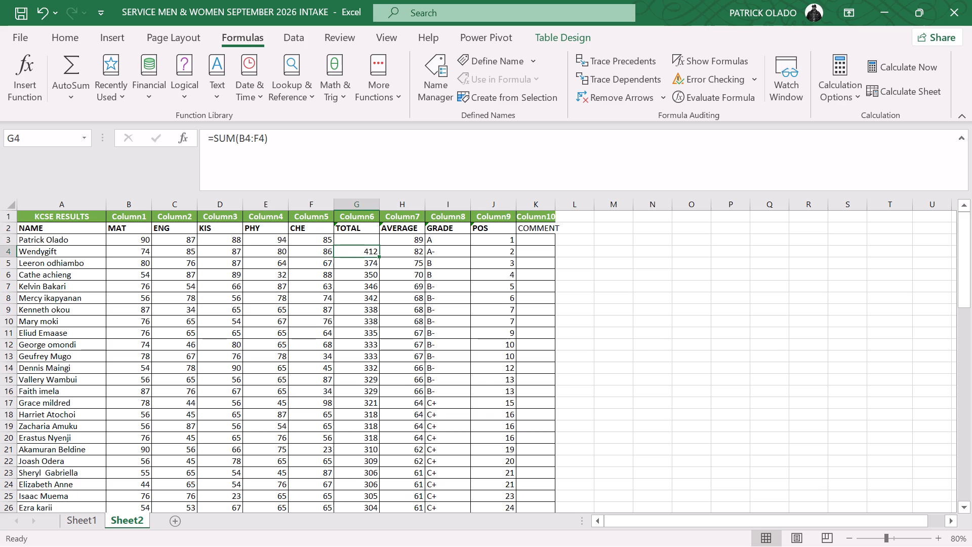
pyautogui.moveTo(377, 255); pyautogui.dragTo(372, 237)
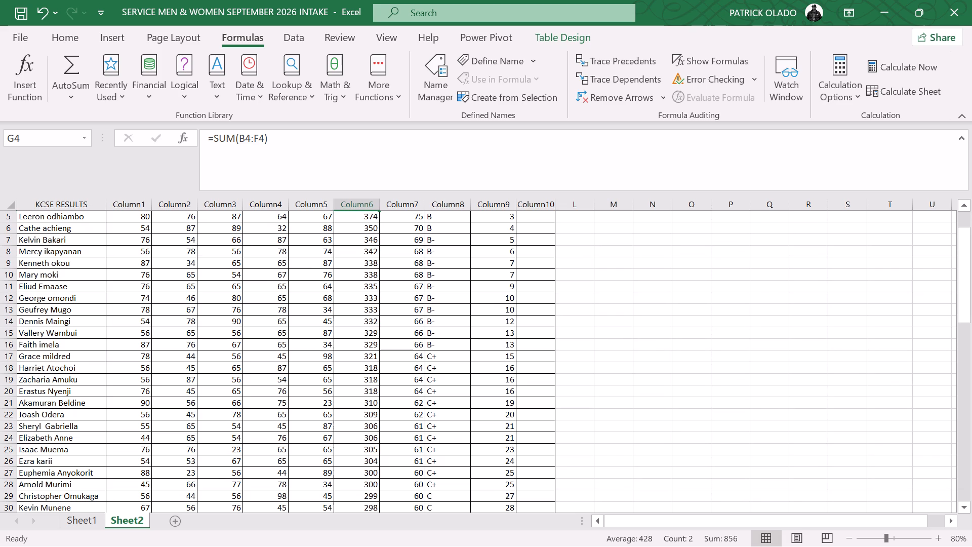
pyautogui.scroll(1, 118, 337)
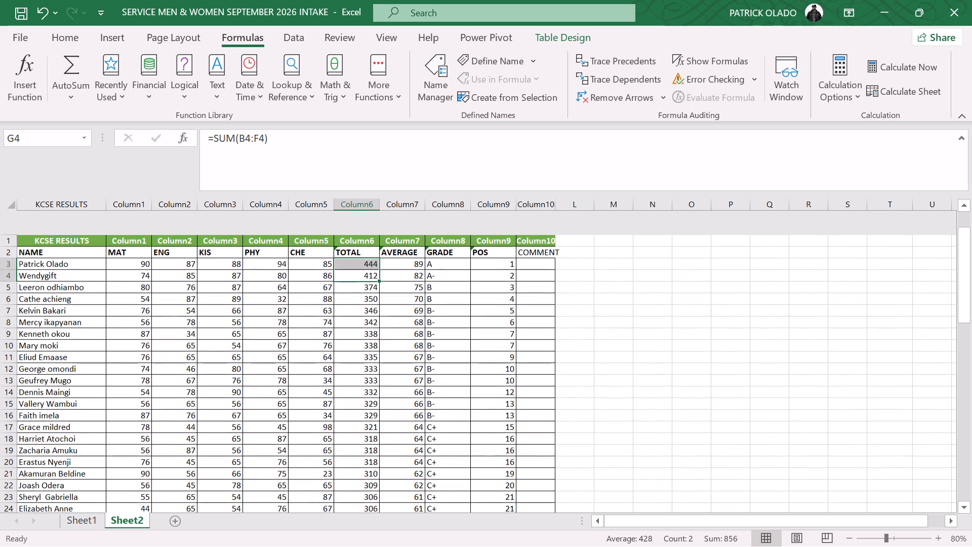
pyautogui.scroll(2, 118, 337)
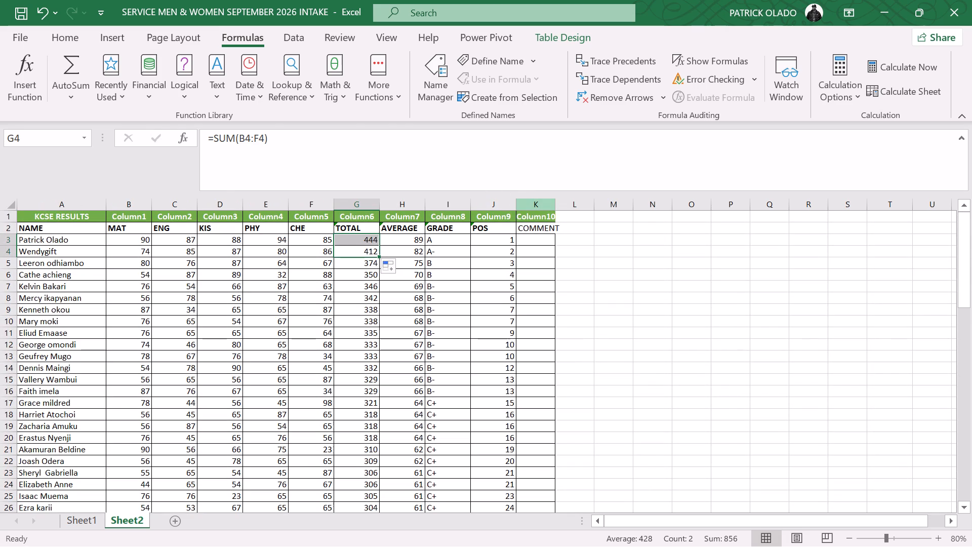
# Insert a new column before the CHE column and enter the heading BIO in cell F2.
pyautogui.click(83, 207)
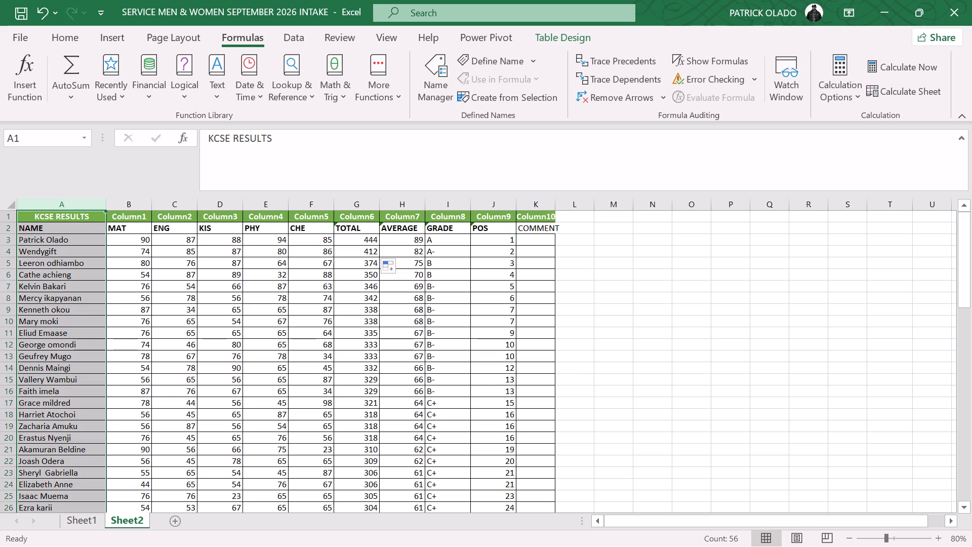
pyautogui.click(63, 306)
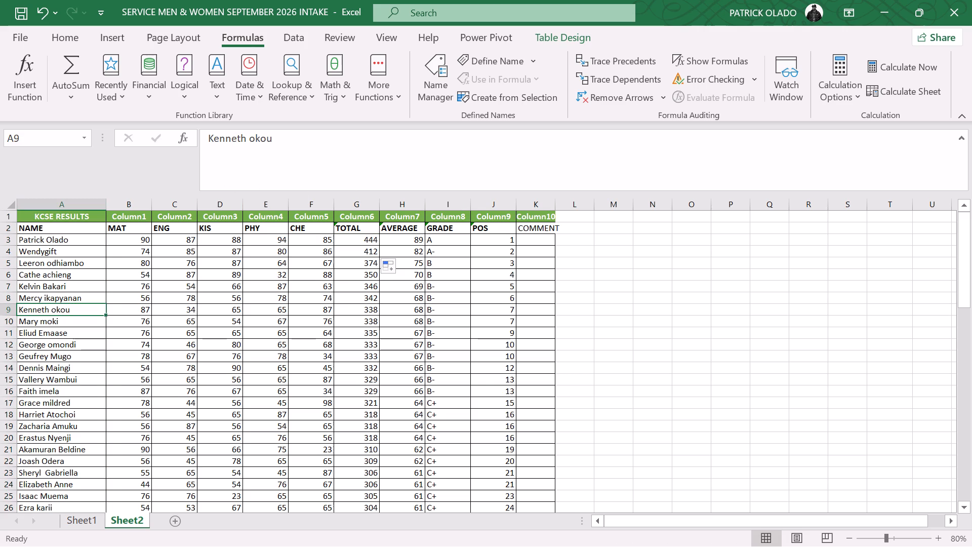
pyautogui.click(320, 206)
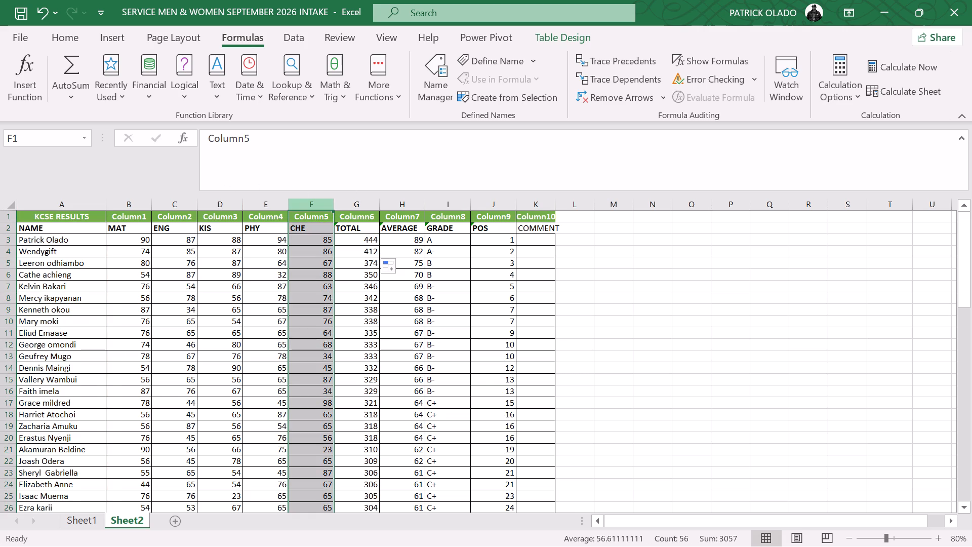
pyautogui.rightClick(320, 206)
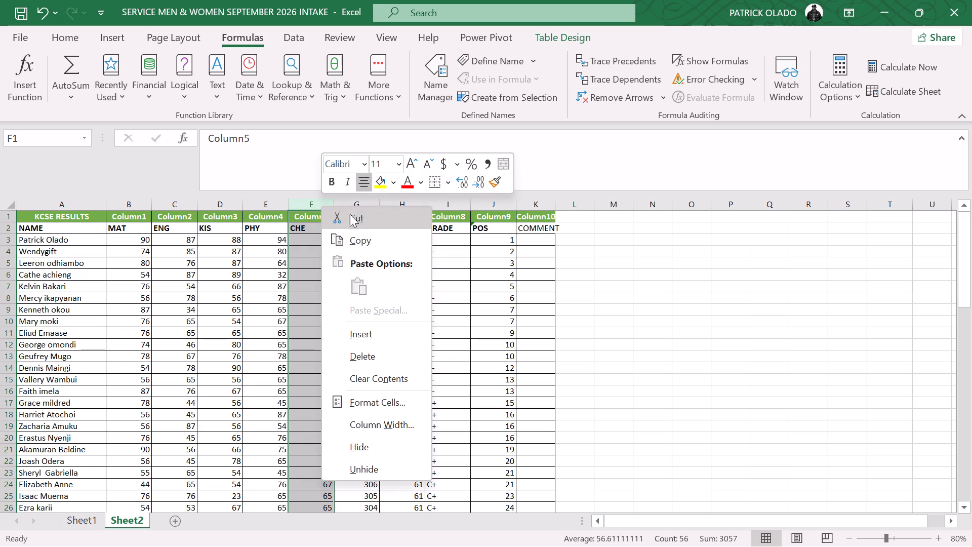
pyautogui.click(378, 332)
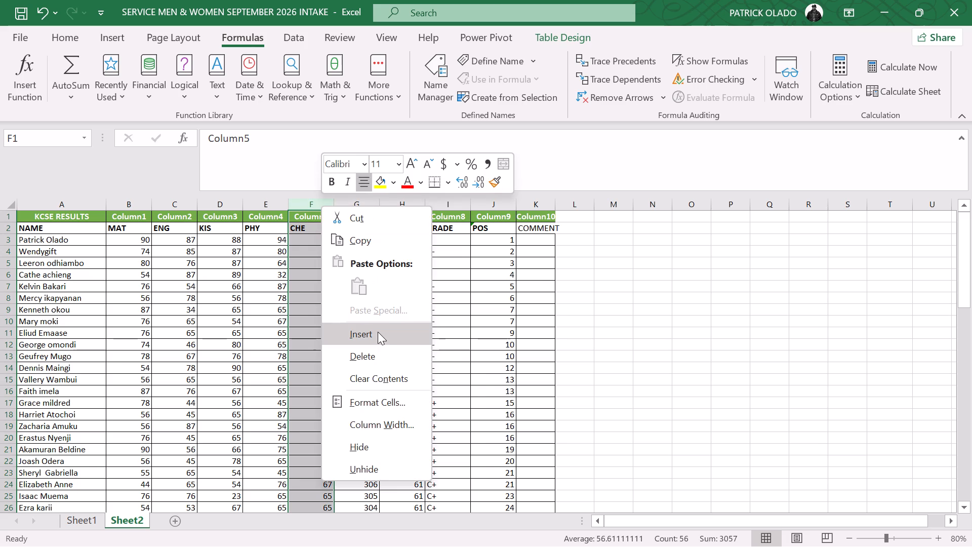
pyautogui.click(303, 231)
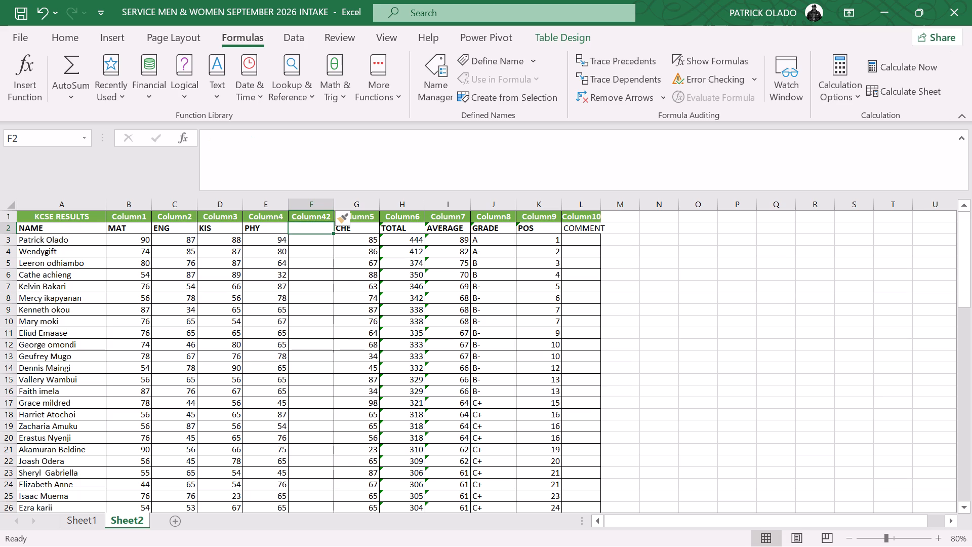
pyautogui.write('BIO')
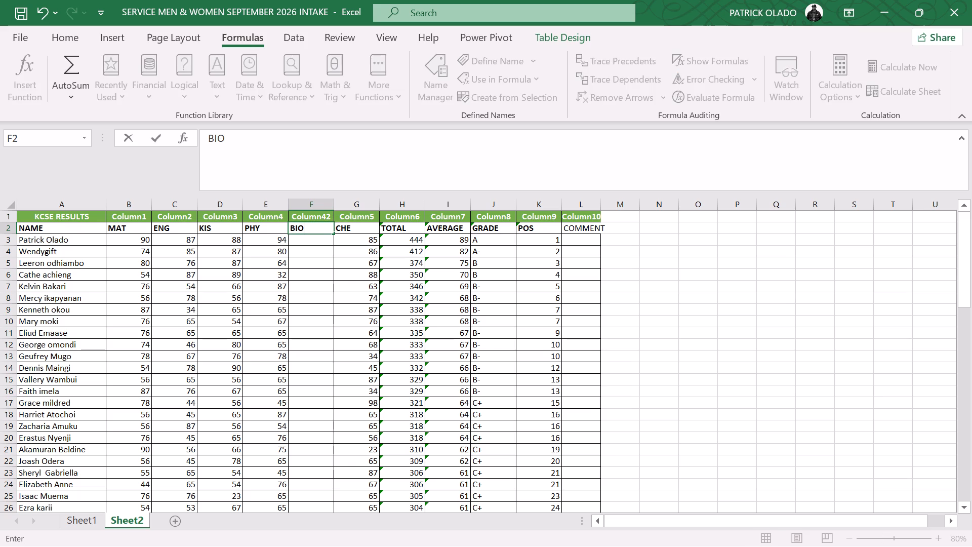
pyautogui.press('Down')
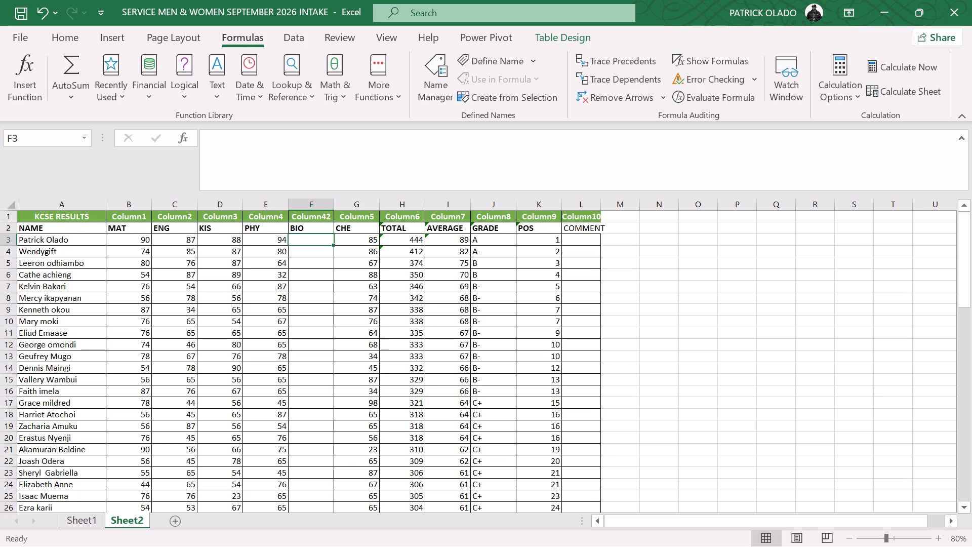
# Enter the BIO marks 98, 67, 56, 54, 65, 56 and 56 in cells F3 to F9.
pyautogui.write('98')
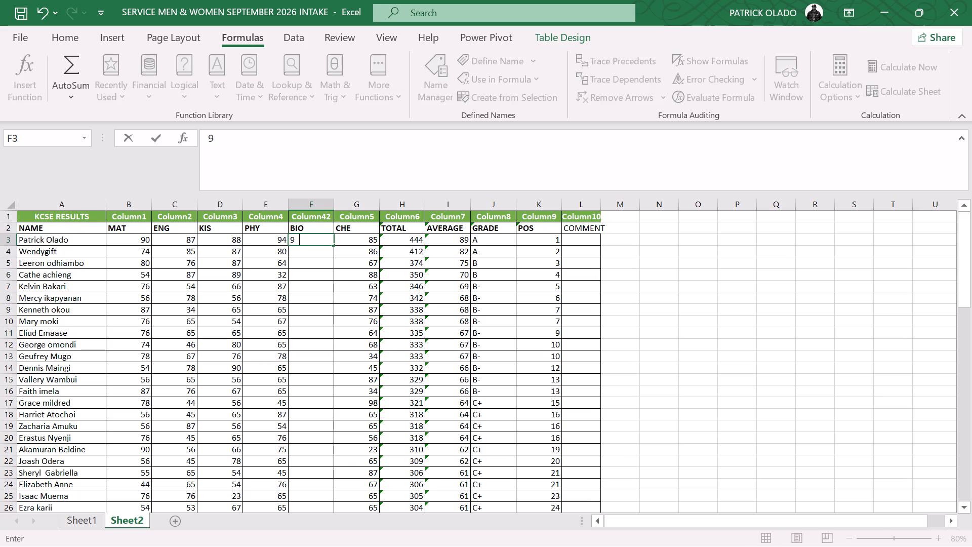
pyautogui.press('Down')
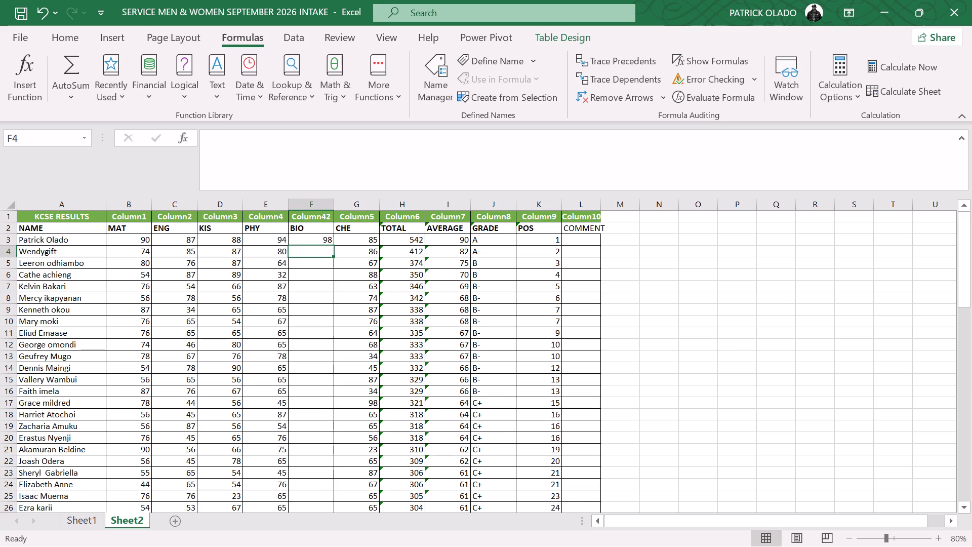
pyautogui.write('67')
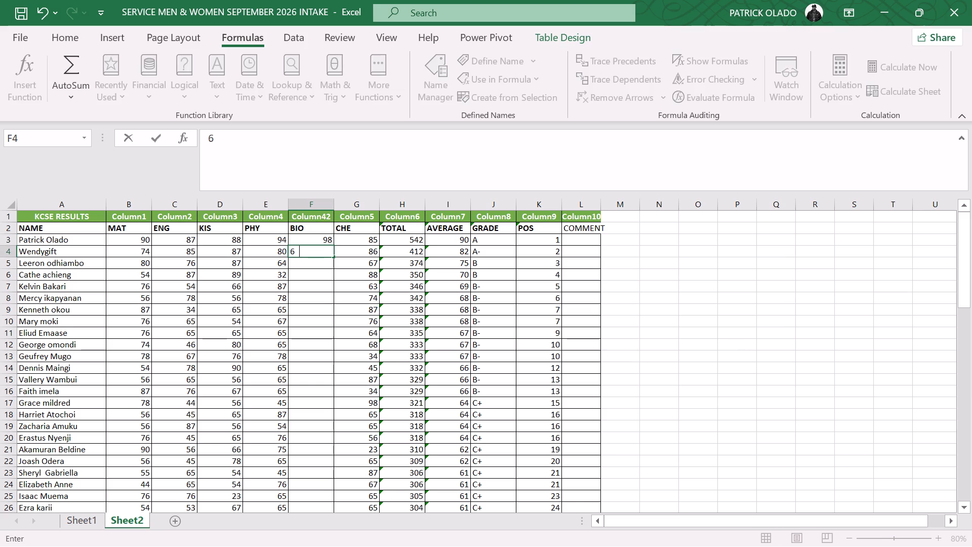
pyautogui.press('Down')
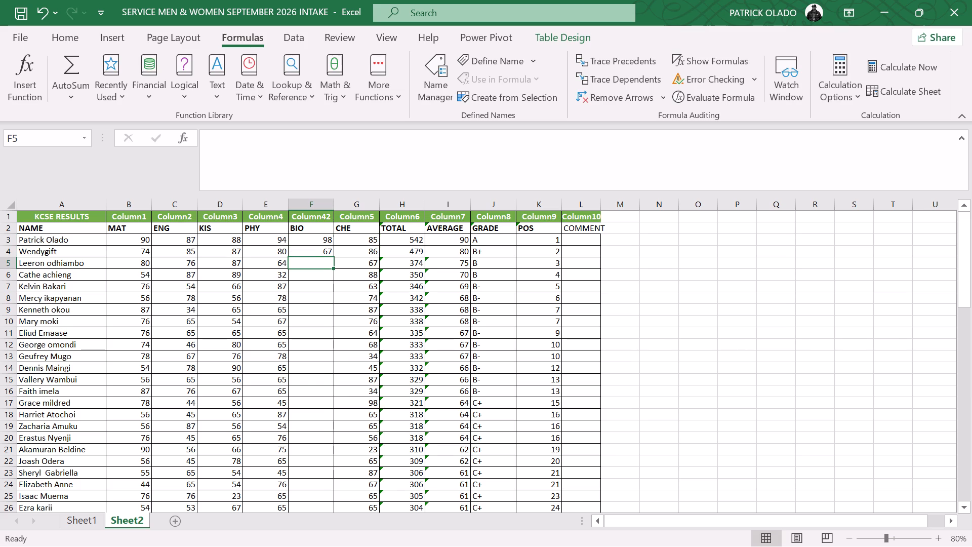
pyautogui.write('56')
pyautogui.press('Down')
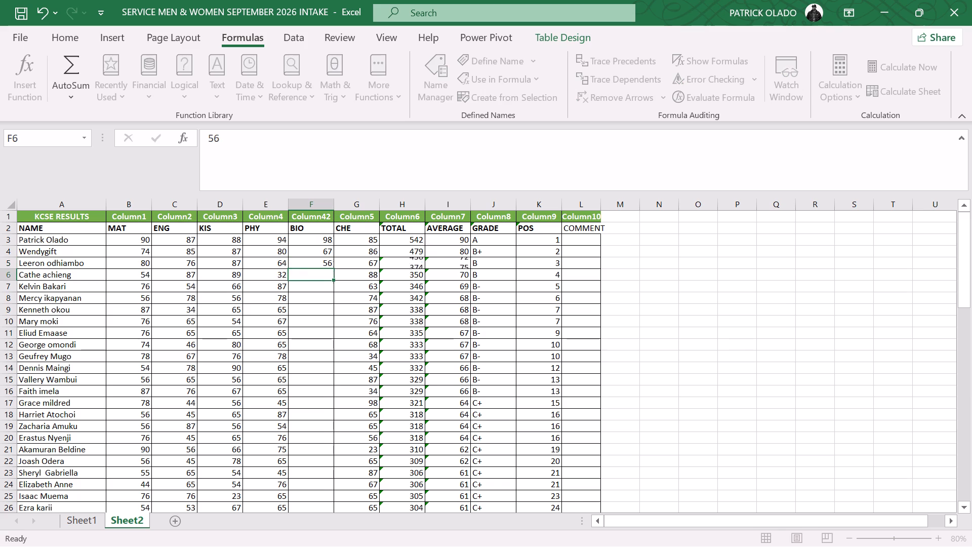
pyautogui.write('54')
pyautogui.press('Down')
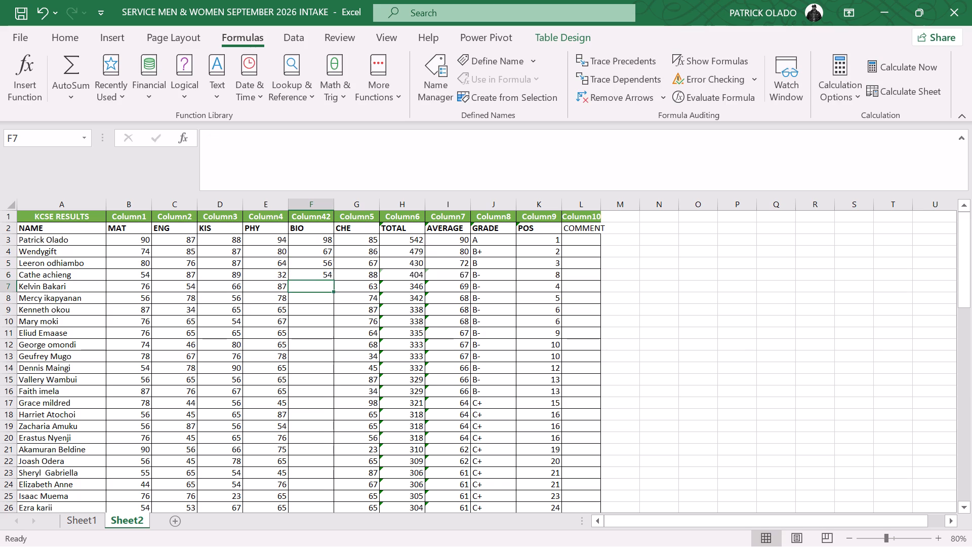
pyautogui.write('65')
pyautogui.press('Down')
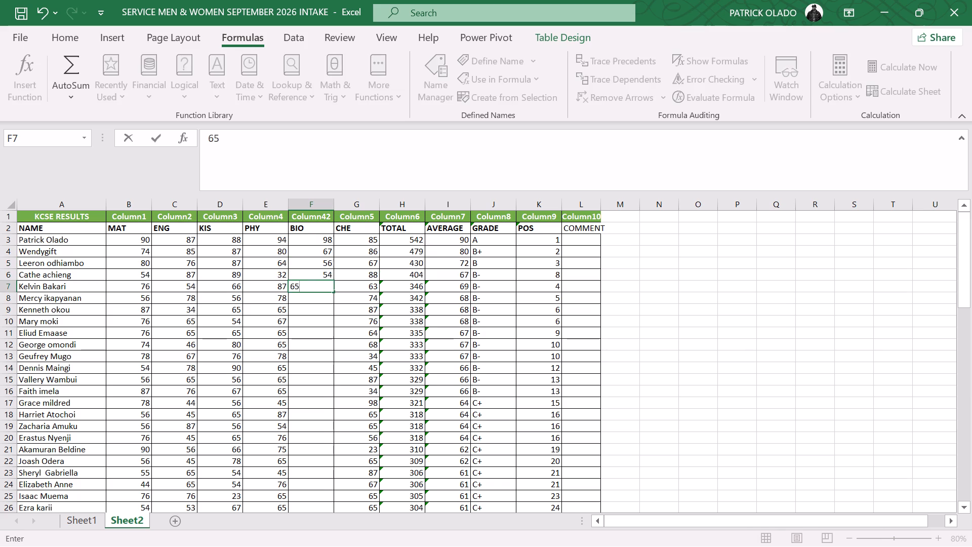
pyautogui.write('56')
pyautogui.press('Down')
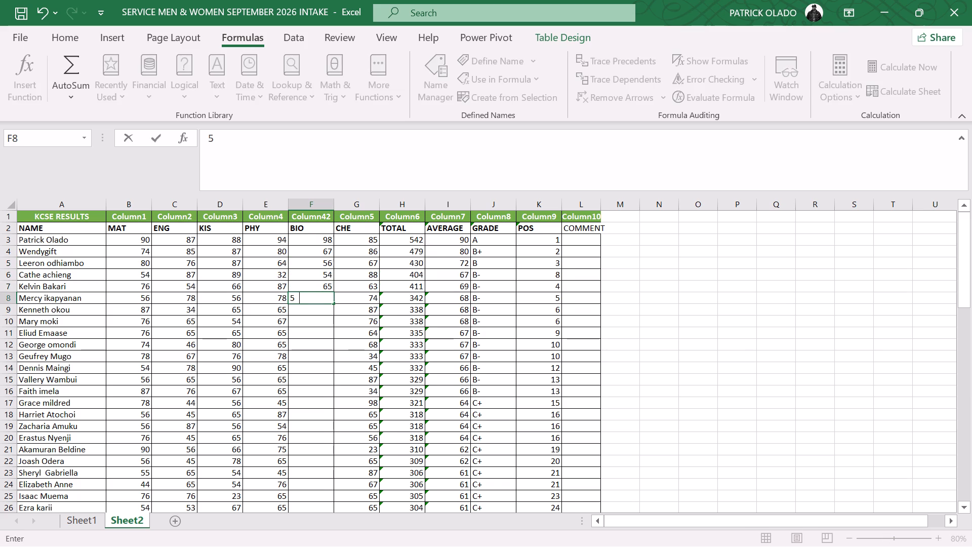
pyautogui.write('56')
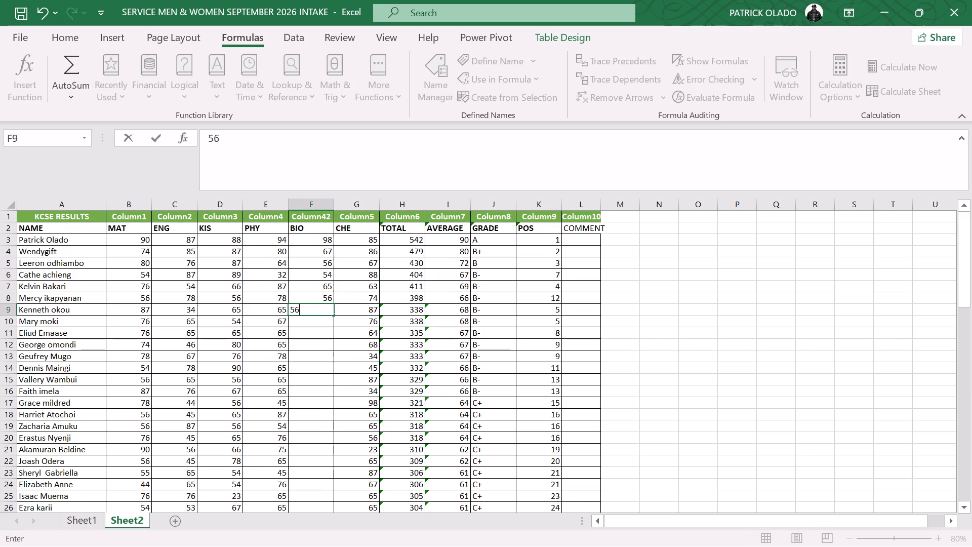
pyautogui.press('Down')
# Enter the BIO marks 56, 65, 55, 65, 45, 34 and 23 in cells F10 to F16.
pyautogui.write('56')
pyautogui.press('Down')
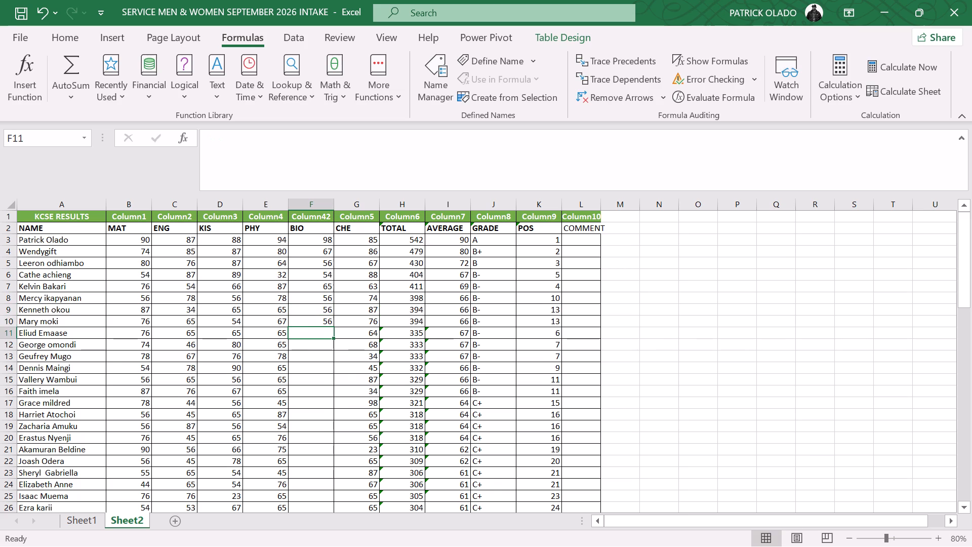
pyautogui.write('65')
pyautogui.press('Down')
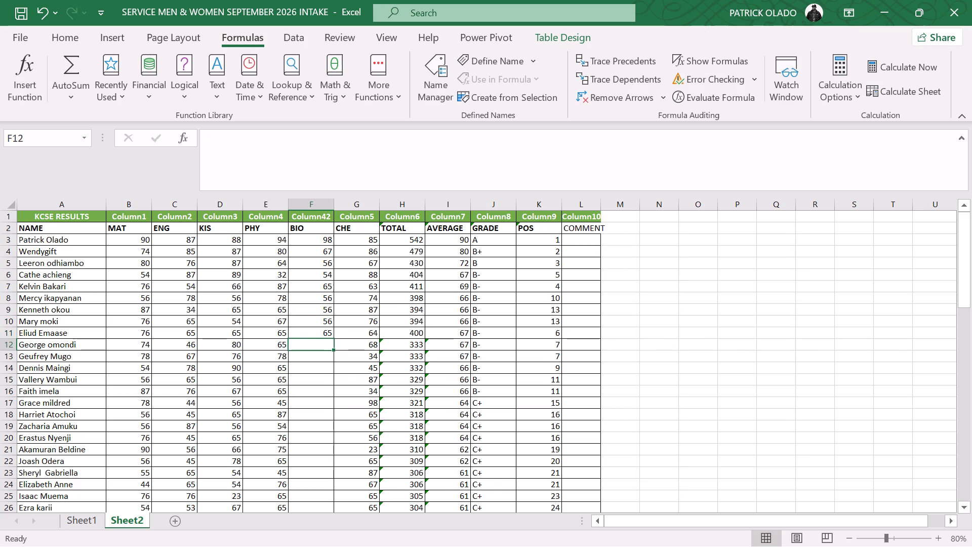
pyautogui.write('55')
pyautogui.press('Down')
pyautogui.write('65')
pyautogui.press('Down')
pyautogui.write('45')
pyautogui.press('Down')
pyautogui.write('34')
pyautogui.press('Down')
pyautogui.write('23')
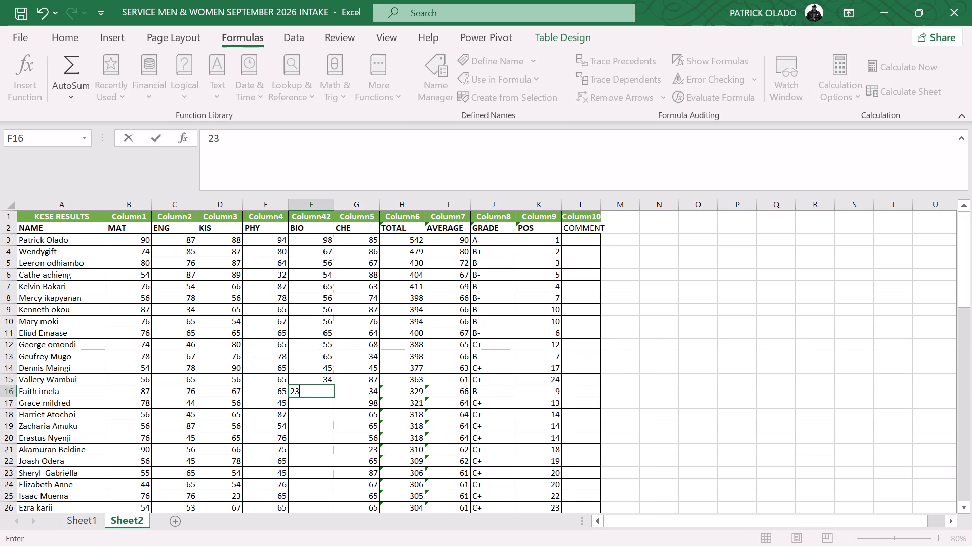
pyautogui.press('Down')
# Enter the BIO marks 23, 23, 33, 23, 233, 23 and 54 in cells F17 to F23.
pyautogui.write('23')
pyautogui.press('Down')
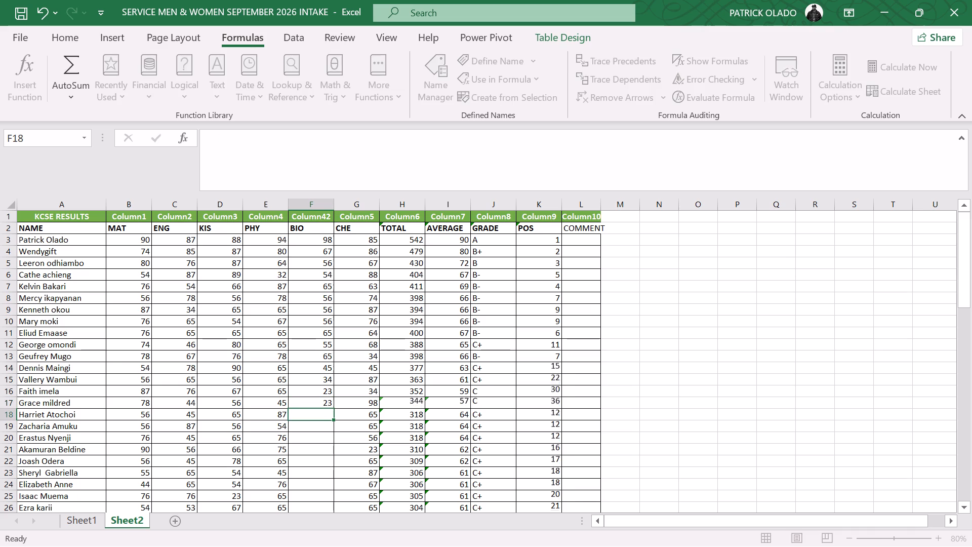
pyautogui.write('23')
pyautogui.press('Down')
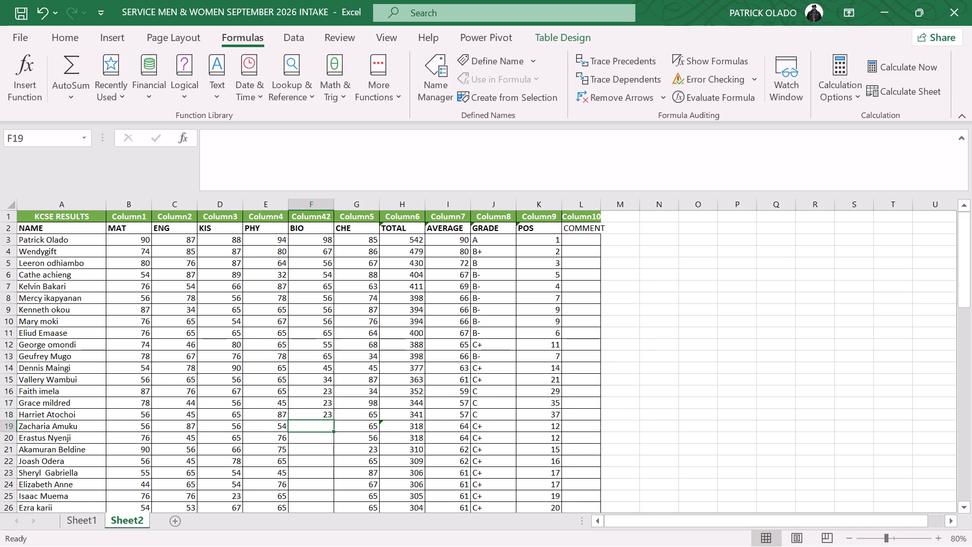
pyautogui.write('33')
pyautogui.press('Down')
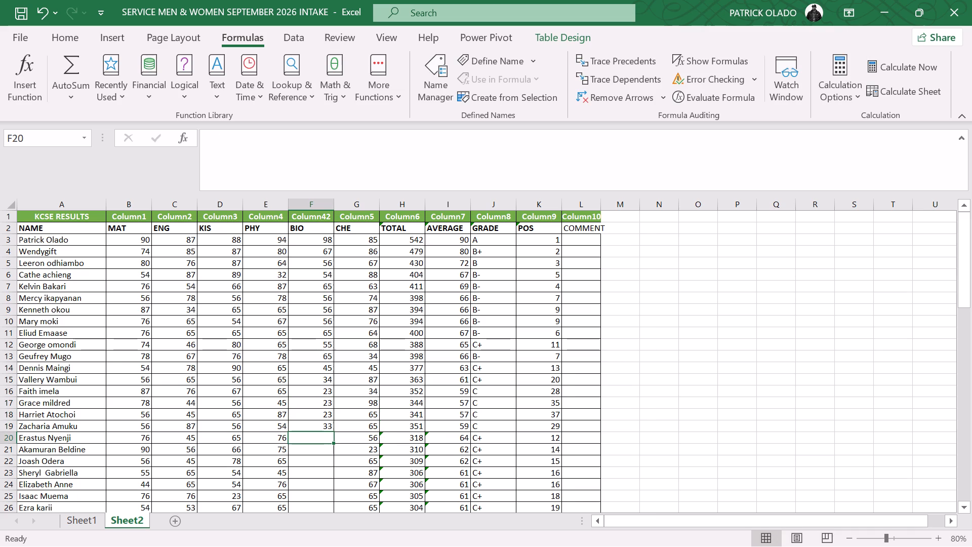
pyautogui.write('23')
pyautogui.press('Down')
pyautogui.write('233')
pyautogui.press('Down')
pyautogui.write('23')
pyautogui.press('Down')
pyautogui.write('54')
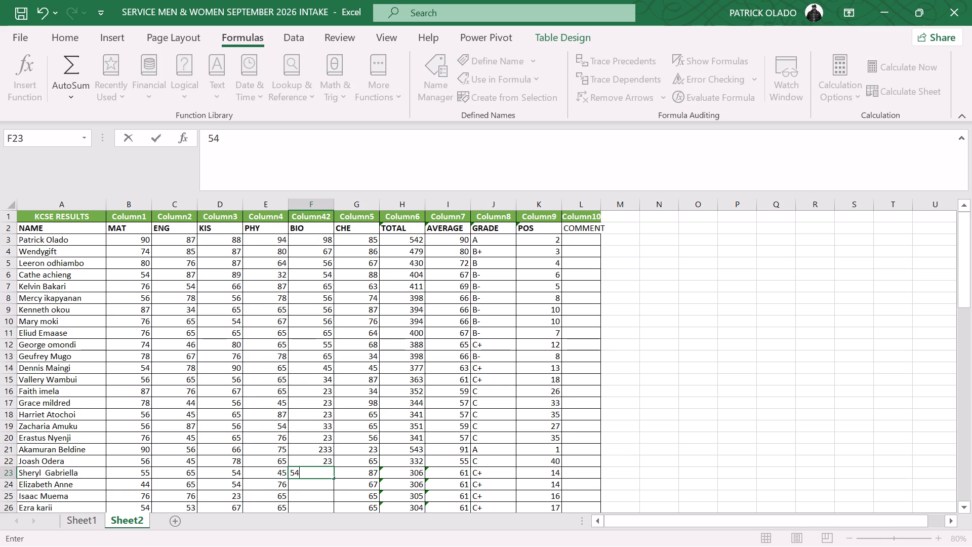
pyautogui.press('Down')
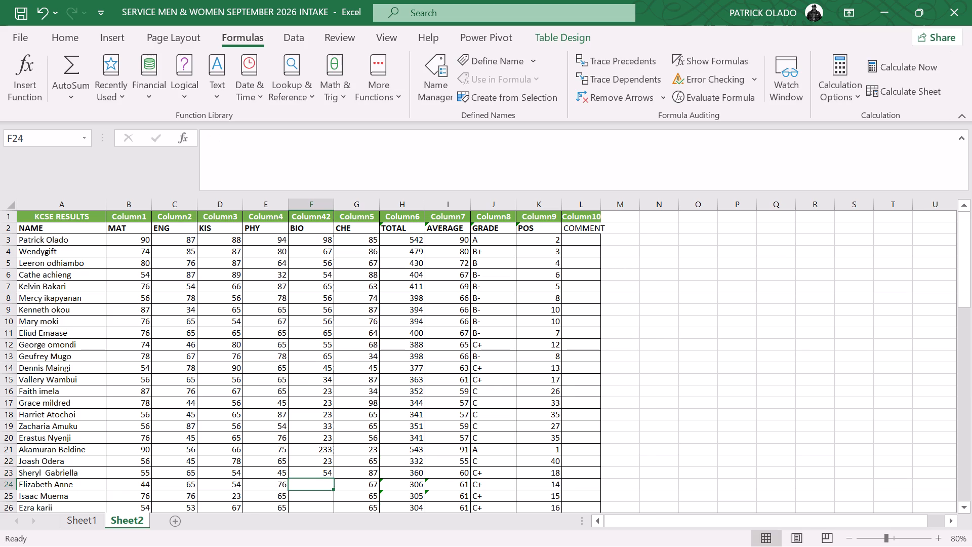
# Enter the BIO marks 34, 5, 66, 7 and 12 in cells F24 to F28.
pyautogui.write('34')
pyautogui.press('Down')
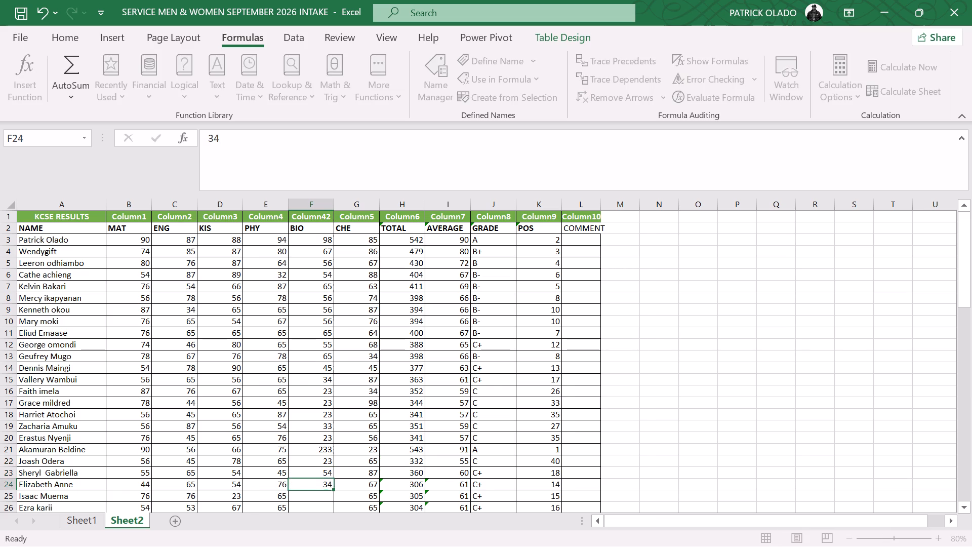
pyautogui.press('5')
pyautogui.press('Down')
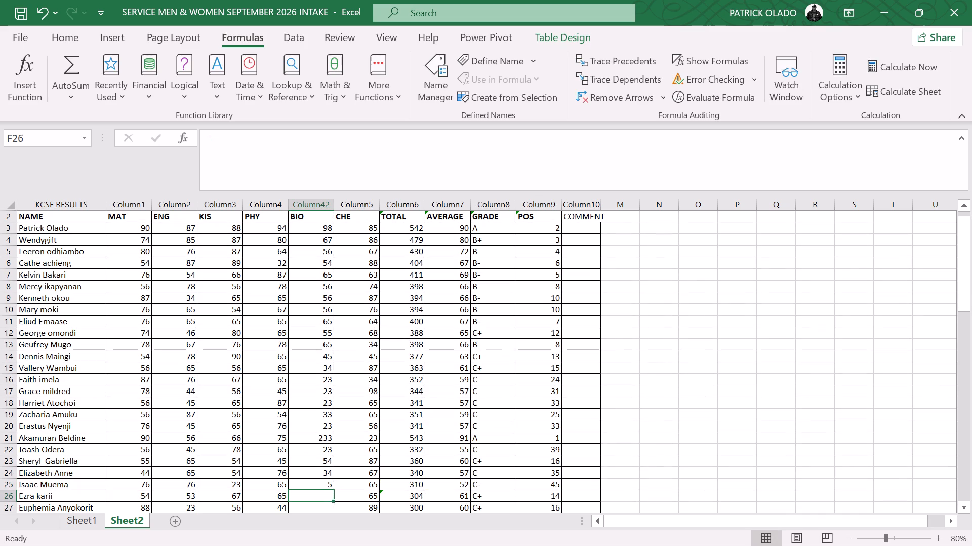
pyautogui.write('66')
pyautogui.press('Down')
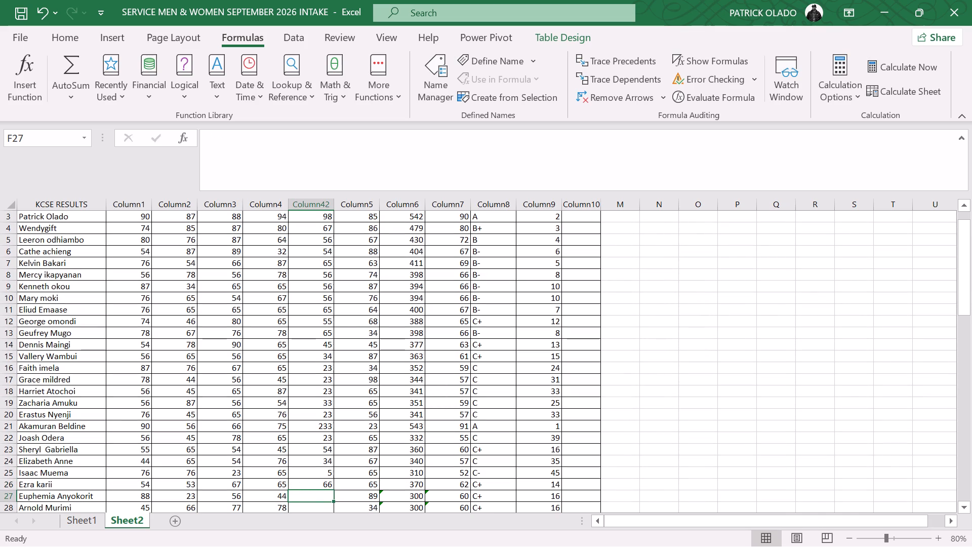
pyautogui.press('7')
pyautogui.press('Down')
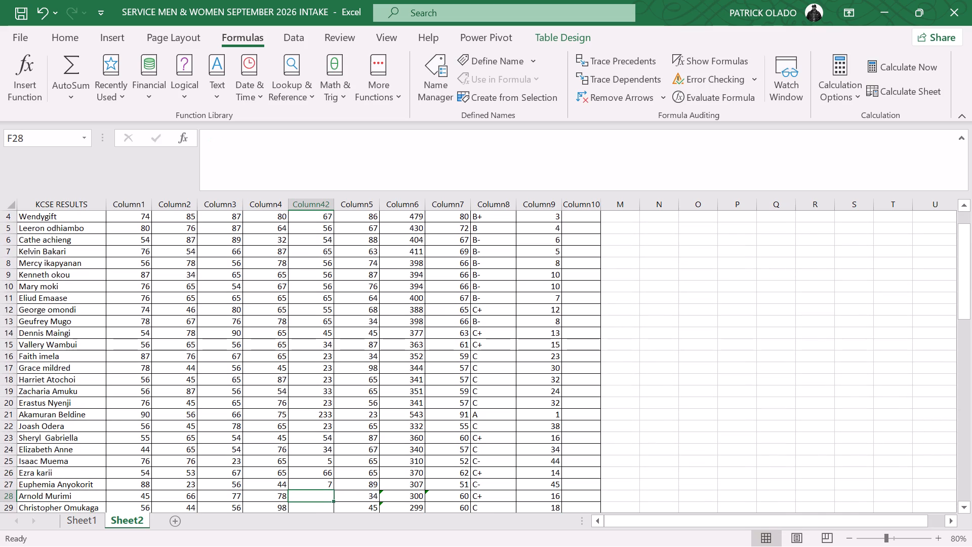
pyautogui.press('Down')
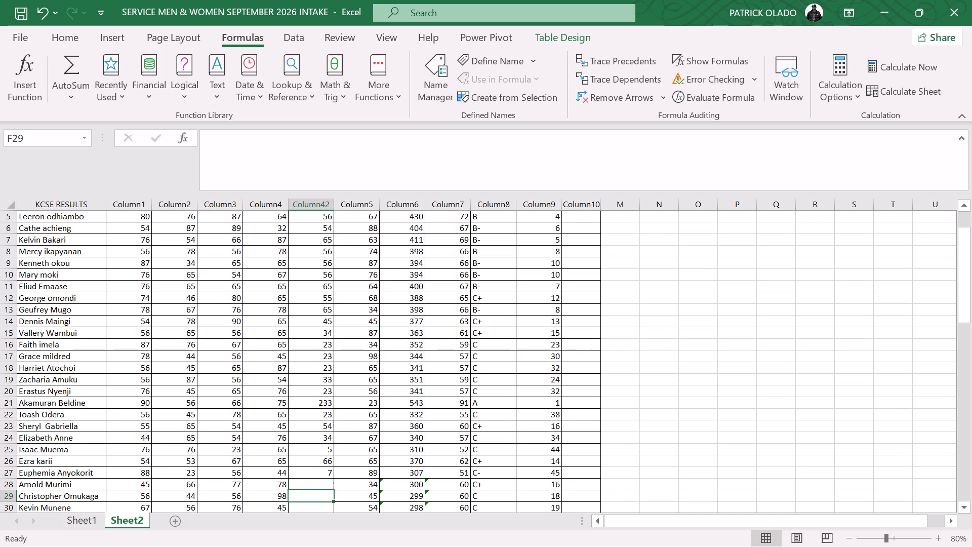
pyautogui.press('Up')
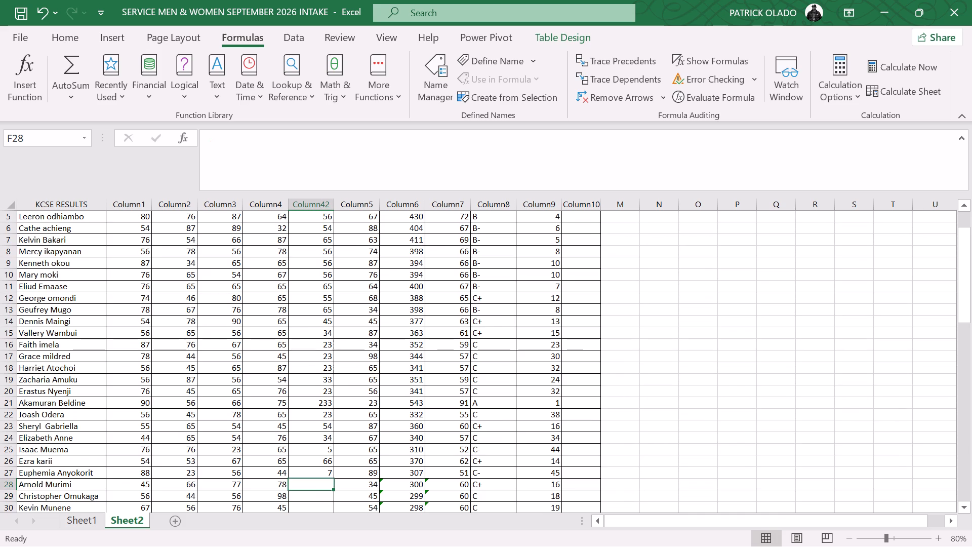
pyautogui.write('12')
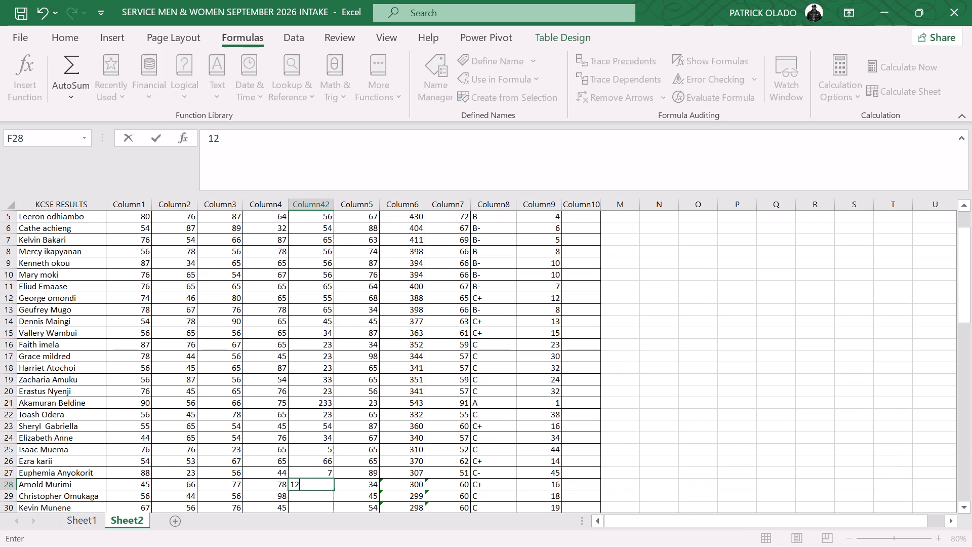
pyautogui.press('Down')
# Enter the BIO marks 32, 42, 43, 54, 54, 54 and 44 in cells F29 to F35.
pyautogui.write('32')
pyautogui.press('Down')
pyautogui.write('42')
pyautogui.press('Down')
pyautogui.write('43')
pyautogui.press('Down')
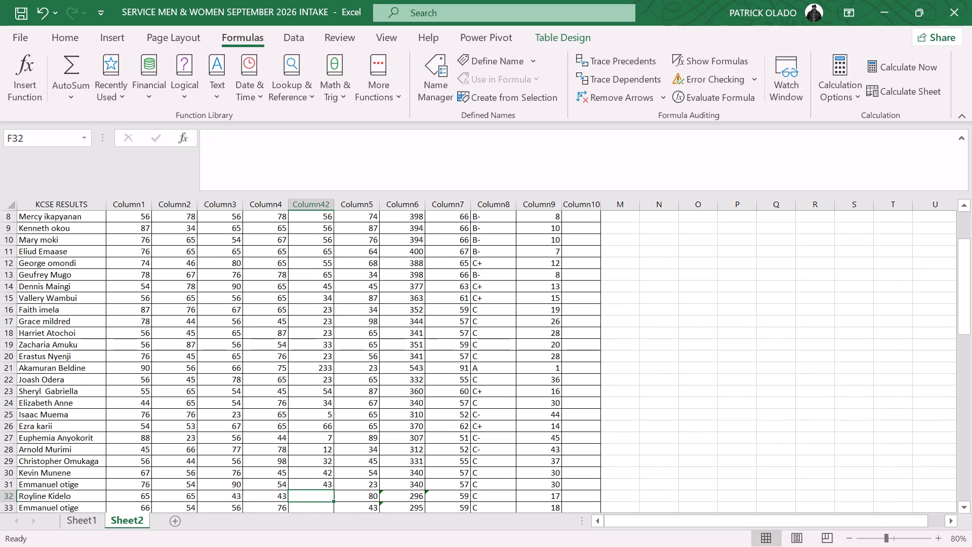
pyautogui.write('54')
pyautogui.press('Down')
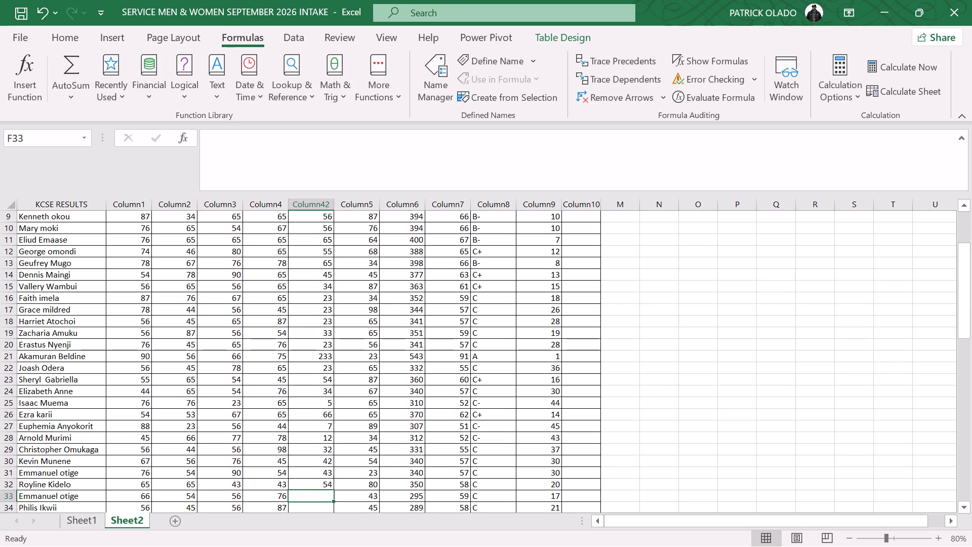
pyautogui.write('54')
pyautogui.press('Down')
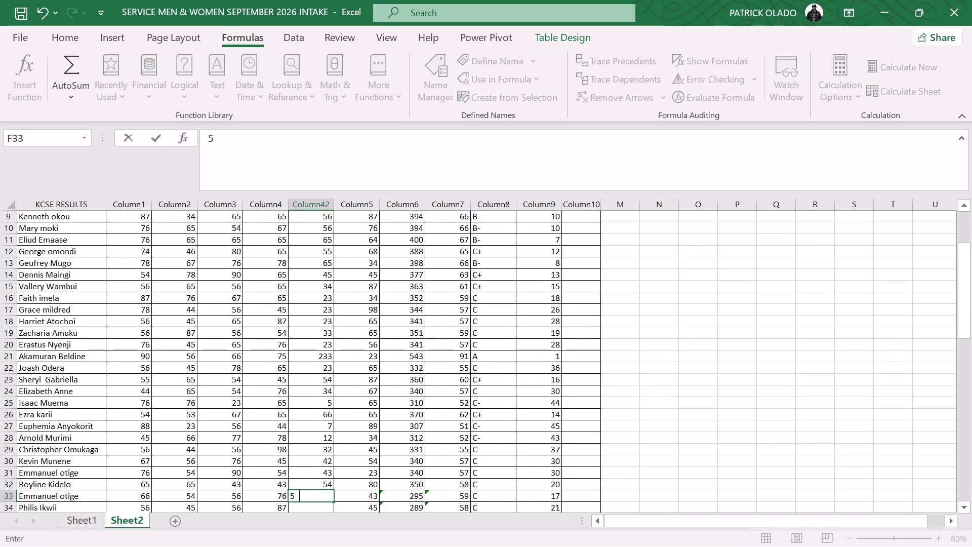
pyautogui.write('54')
pyautogui.press('Down')
pyautogui.write('44')
pyautogui.press('Down')
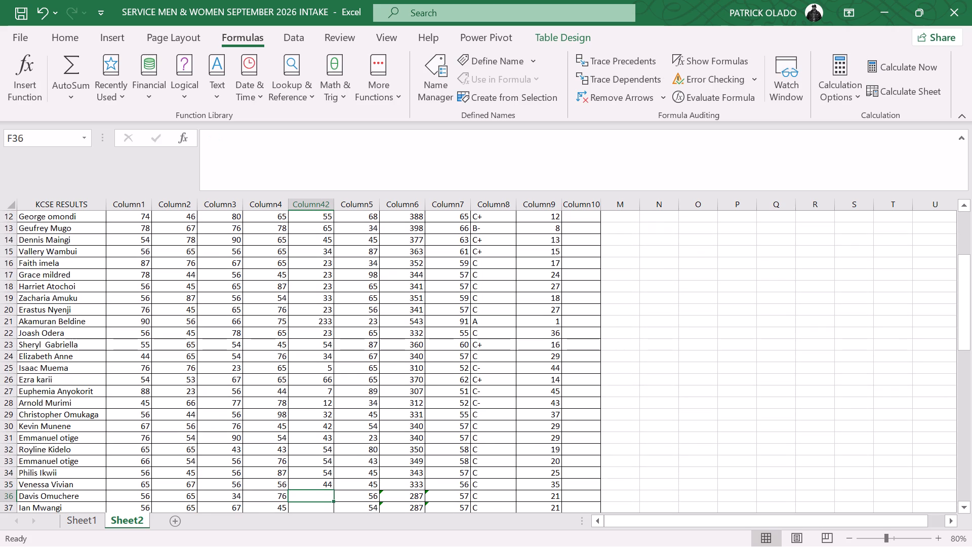
# Enter the BIO marks 65, 54, 54, 65, 76 and 55 in cells F36 to F41.
pyautogui.write('65')
pyautogui.press('Down')
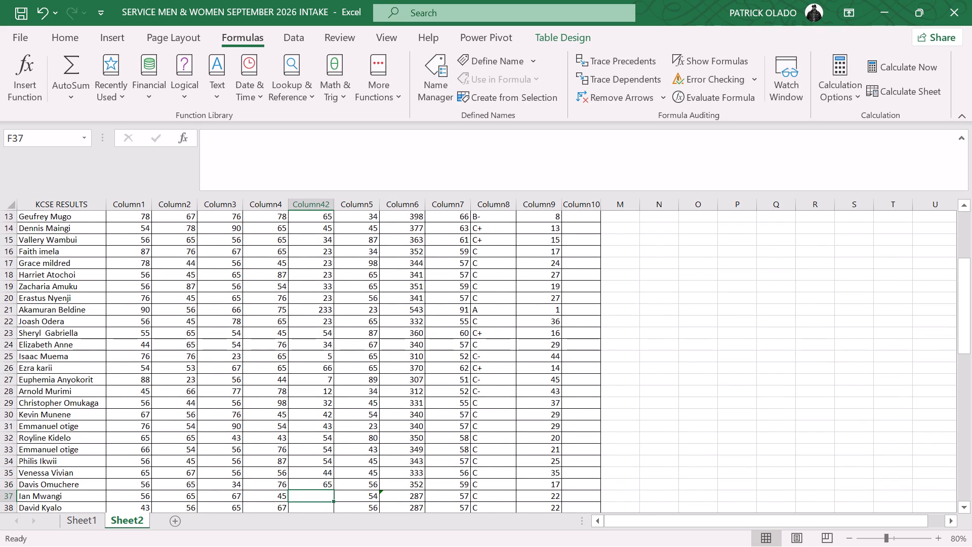
pyautogui.write('54')
pyautogui.press('Down')
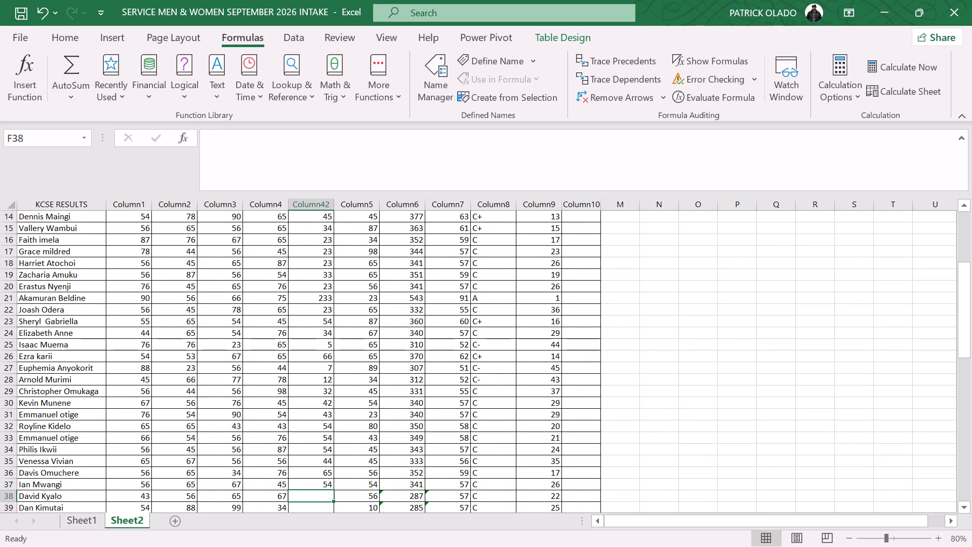
pyautogui.write('54')
pyautogui.press('Down')
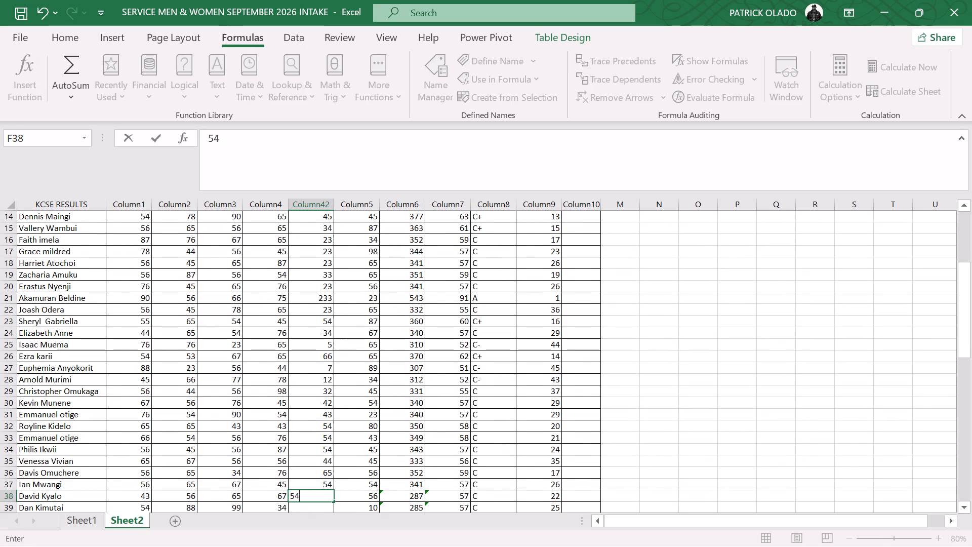
pyautogui.write('65')
pyautogui.press('Down')
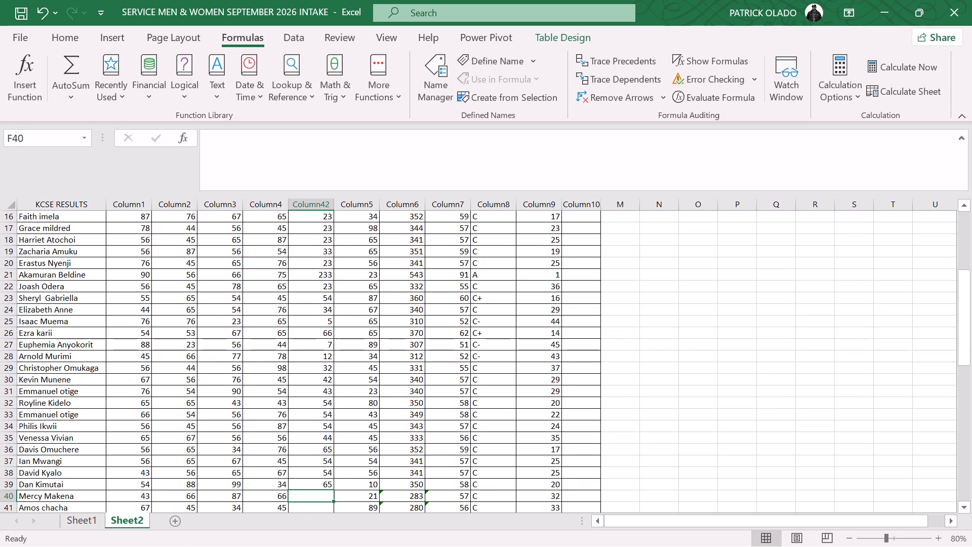
pyautogui.write('76')
pyautogui.press('Down')
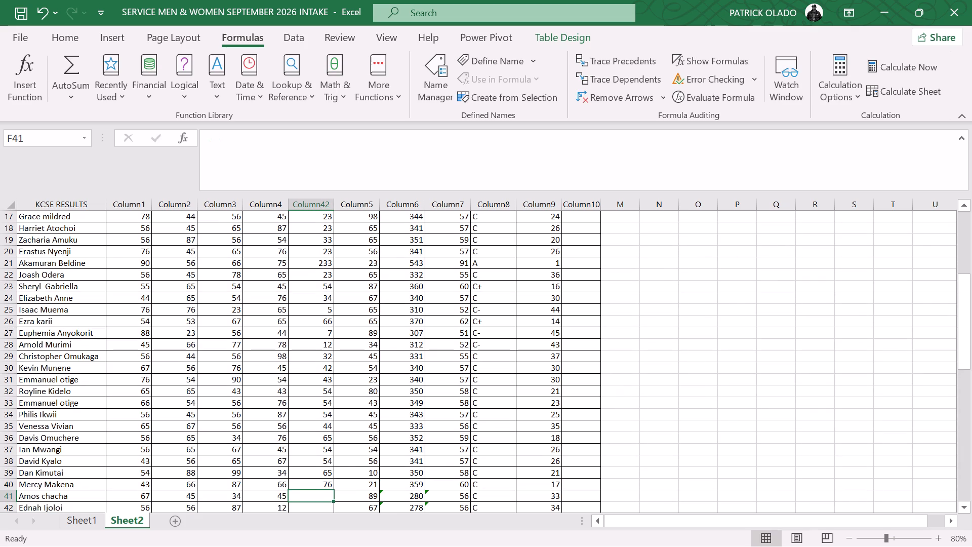
pyautogui.write('55')
pyautogui.press('Down')
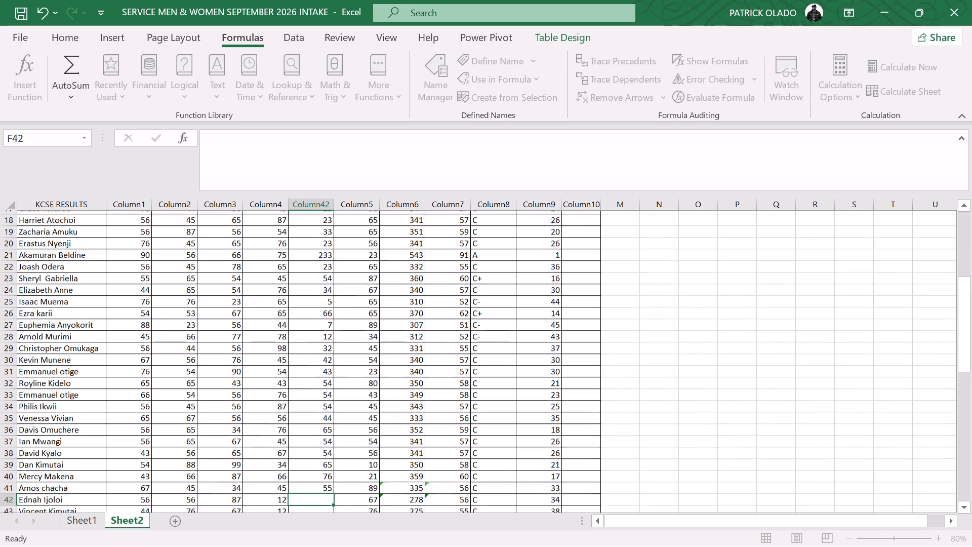
# Enter the BIO marks 44, 34, 34, 23, 22 and 22 in cells F42 to F47.
pyautogui.press('4')
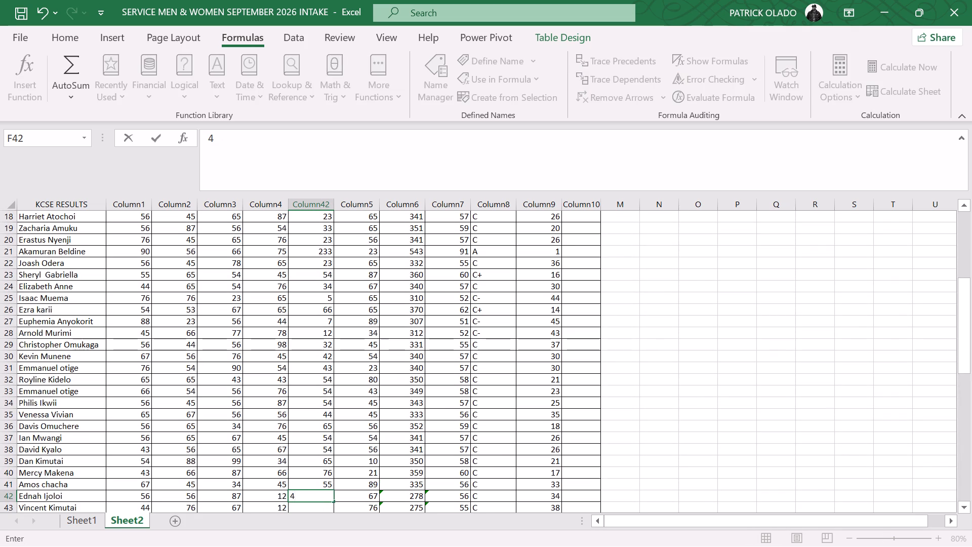
pyautogui.press('4')
pyautogui.press('Down')
pyautogui.write('34')
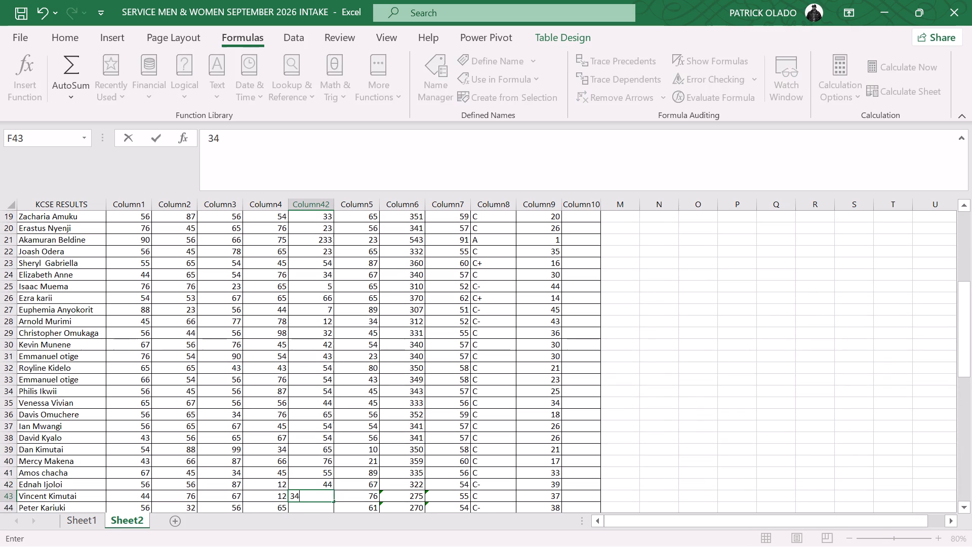
pyautogui.press('Down')
pyautogui.write('34')
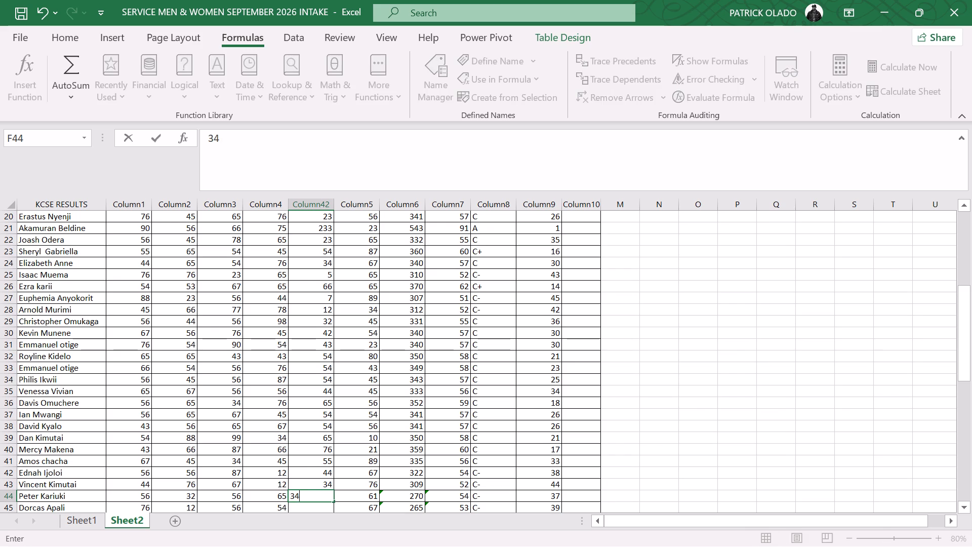
pyautogui.press('Down')
pyautogui.write('23')
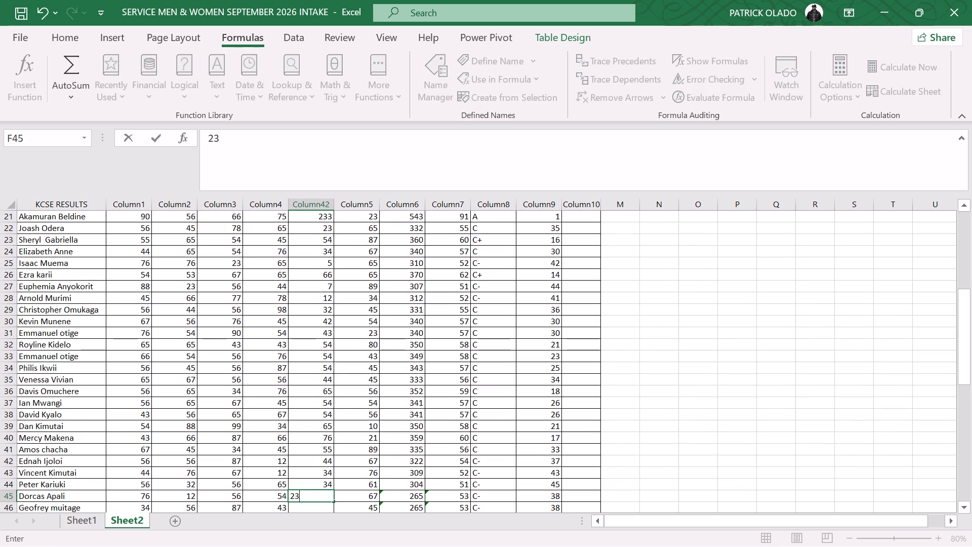
pyautogui.press('Down')
pyautogui.write('22')
pyautogui.press('Down')
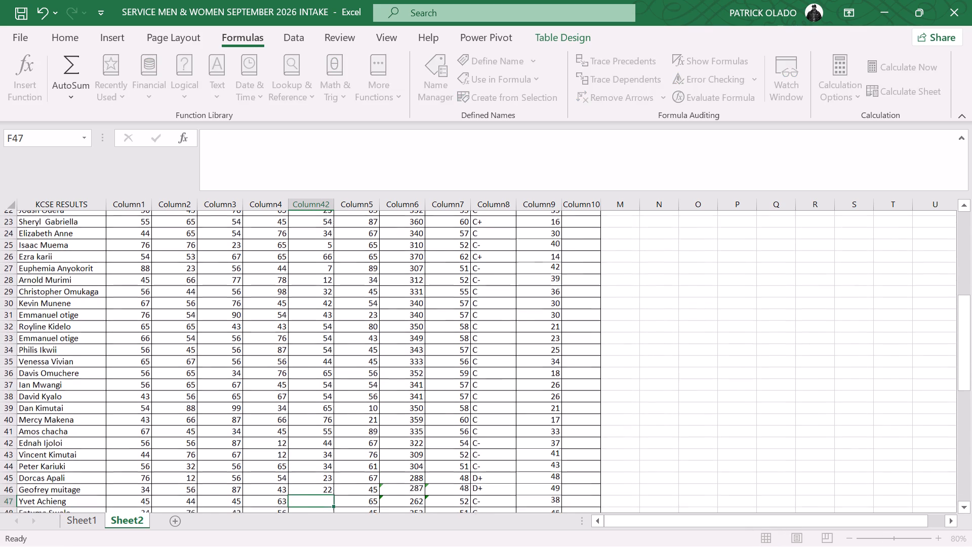
pyautogui.write('22')
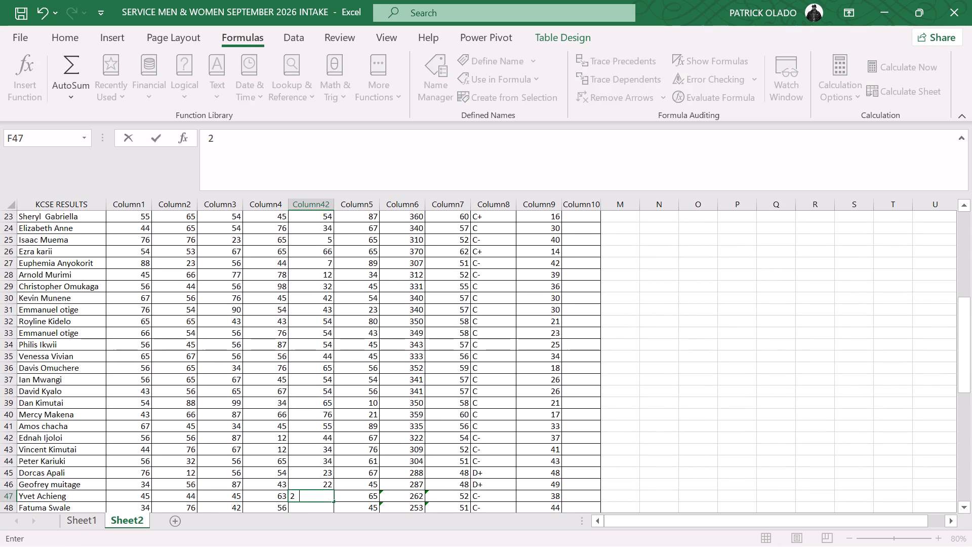
pyautogui.press('Down')
# Enter the BIO marks 21, 12, 23 and 32 in cells F48 to F51.
pyautogui.write('21')
pyautogui.press('Down')
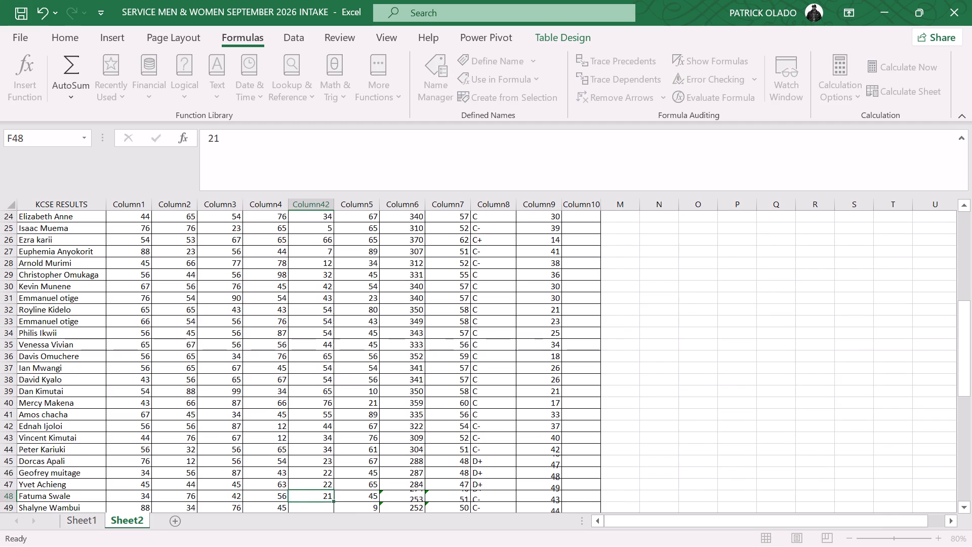
pyautogui.write('12')
pyautogui.press('Down')
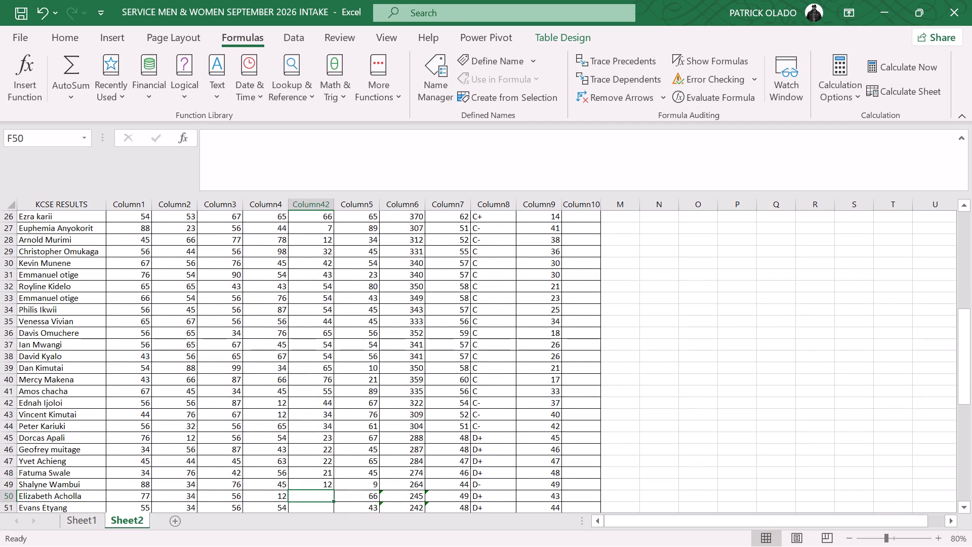
pyautogui.write('23')
pyautogui.press('Down')
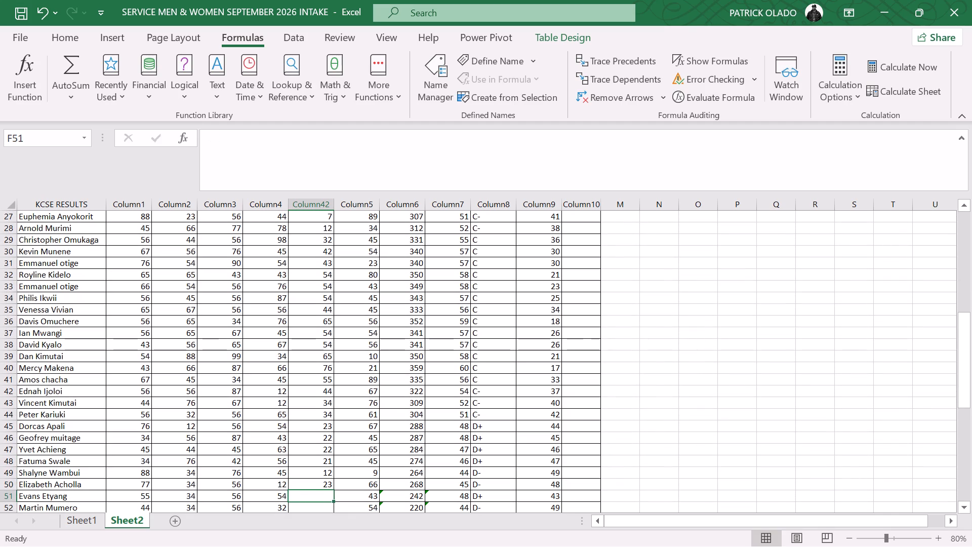
pyautogui.press('3')
pyautogui.press('2')
pyautogui.press('Down')
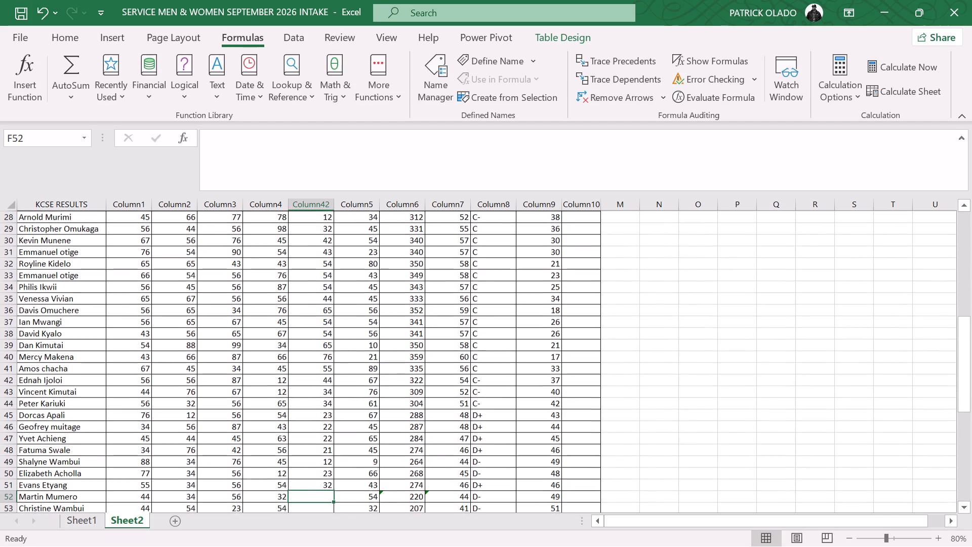
# Enter the BIO marks 24, 34, 23, 43 and 54 in cells F52 to F56.
pyautogui.write('24')
pyautogui.press('Down')
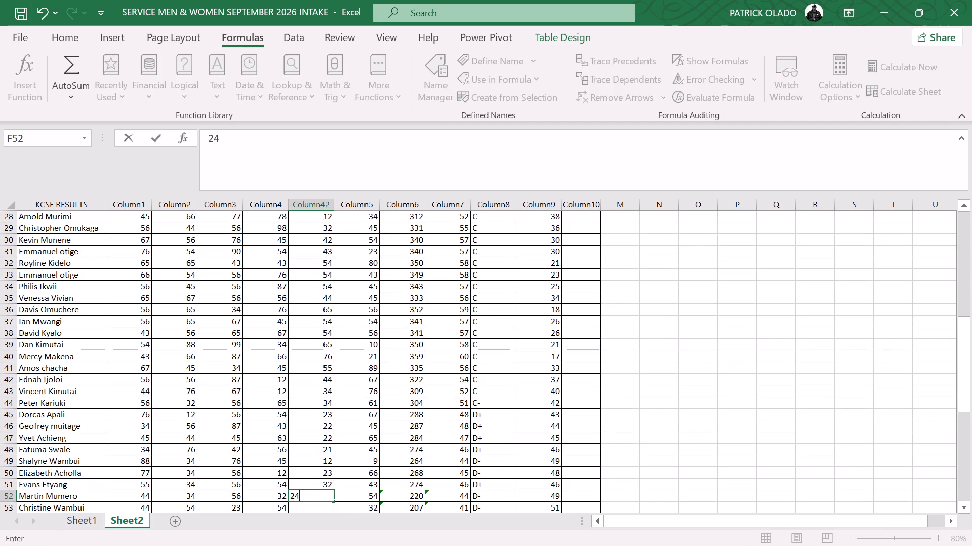
pyautogui.write('34')
pyautogui.press('Down')
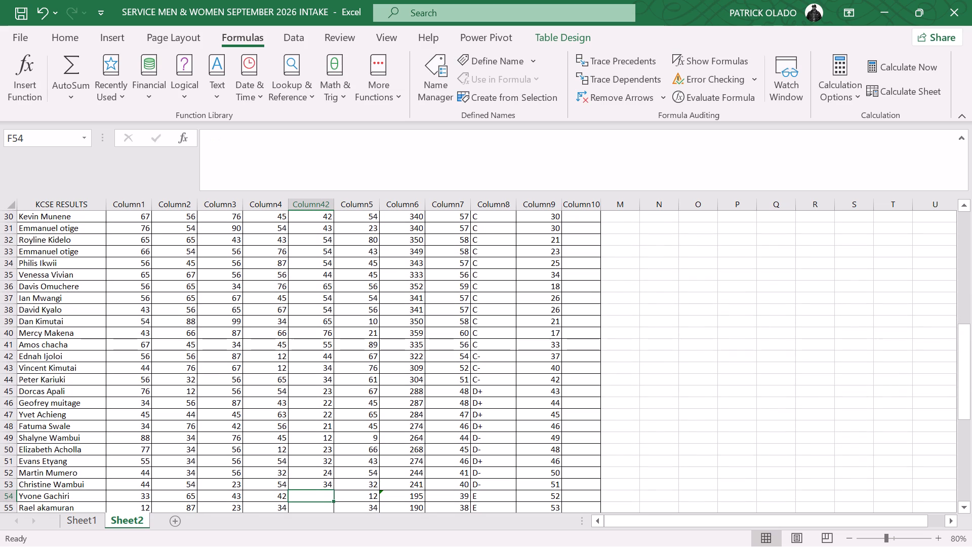
pyautogui.write('23')
pyautogui.press('Down')
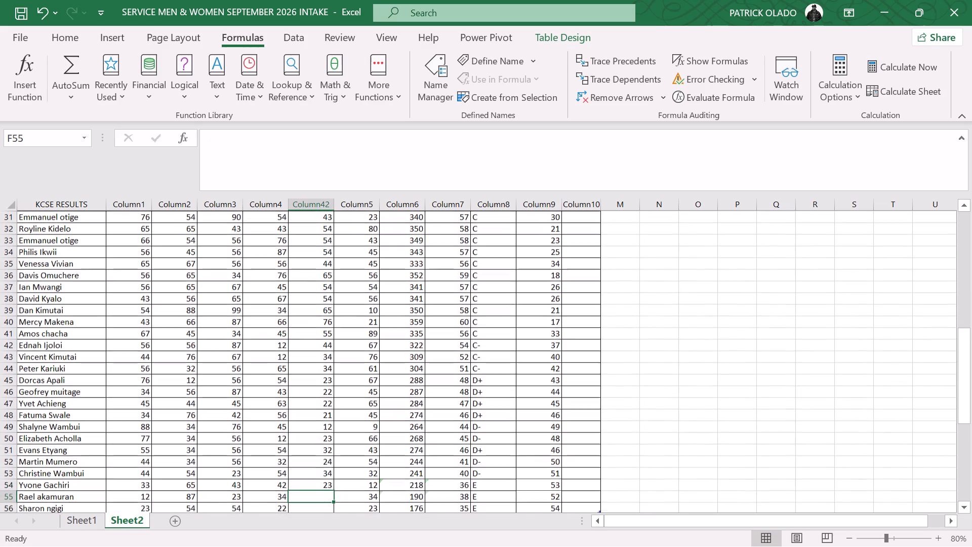
pyautogui.write('43')
pyautogui.press('Down')
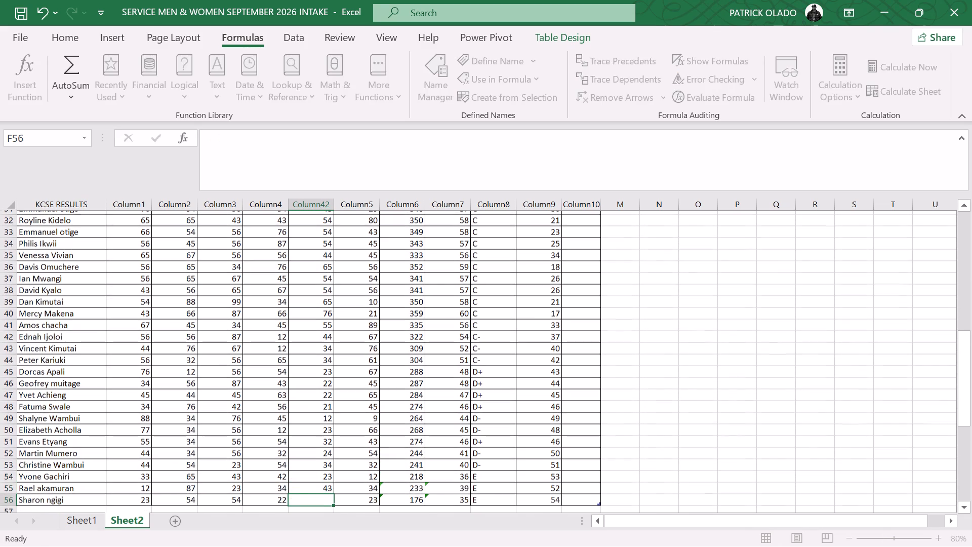
pyautogui.write('54')
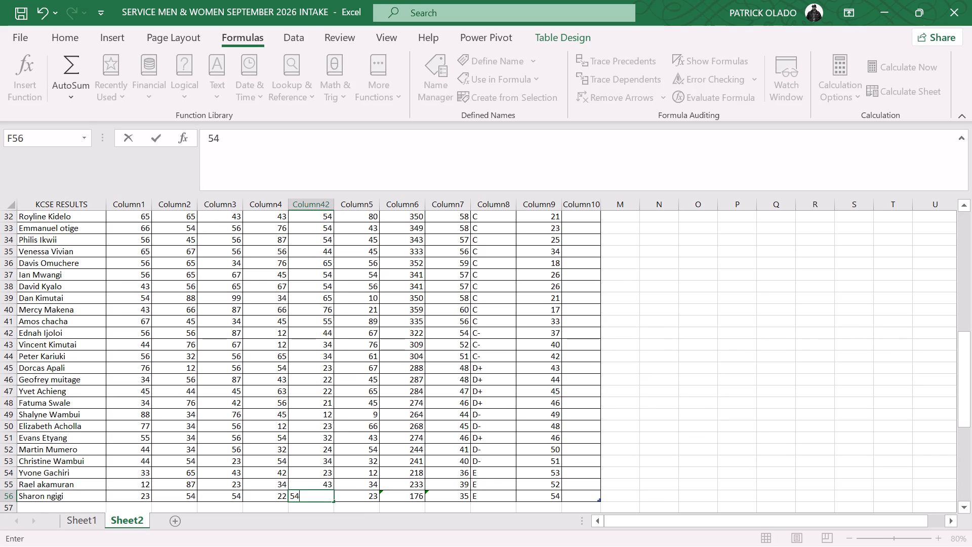
pyautogui.click(496, 404)
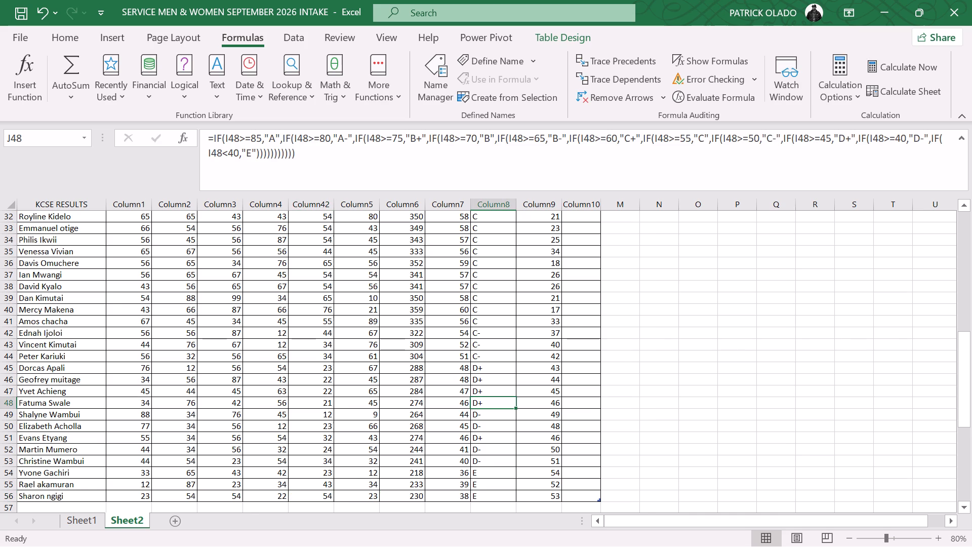
# Review the student rows of the KCSE results table, checking the marks, TOTAL, AVERAGE, GRADE, POS and empty COMMENT columns.
pyautogui.scroll(11, 414, 433)
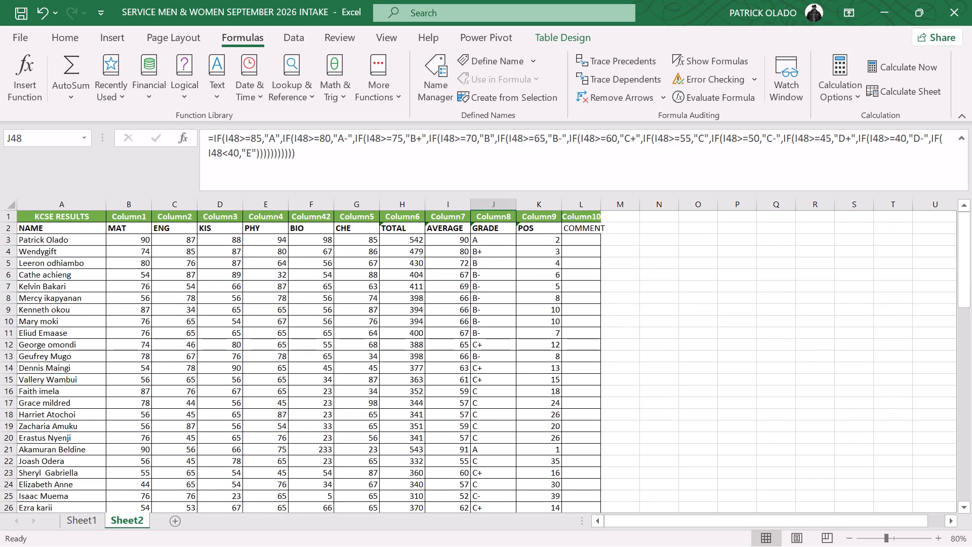
pyautogui.click(578, 240)
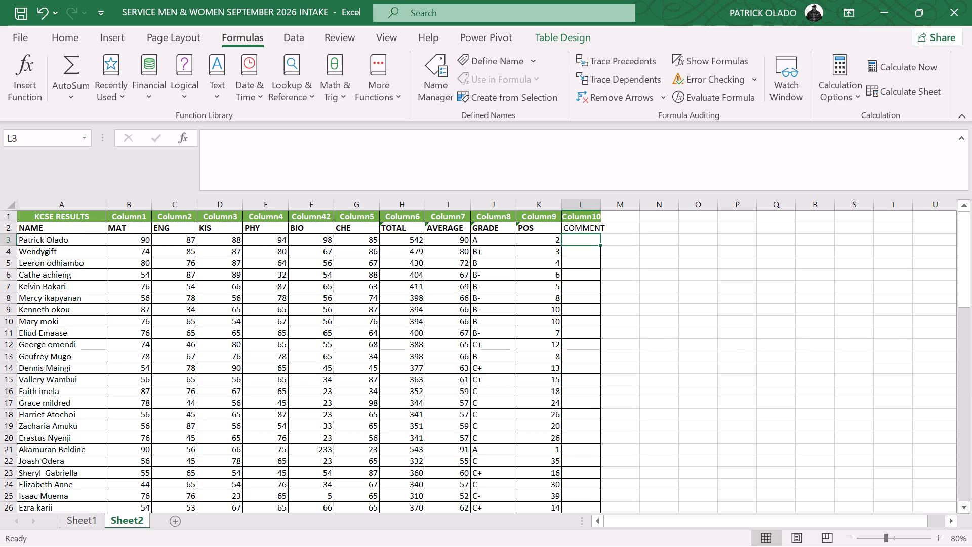
pyautogui.scroll(3, 548, 252)
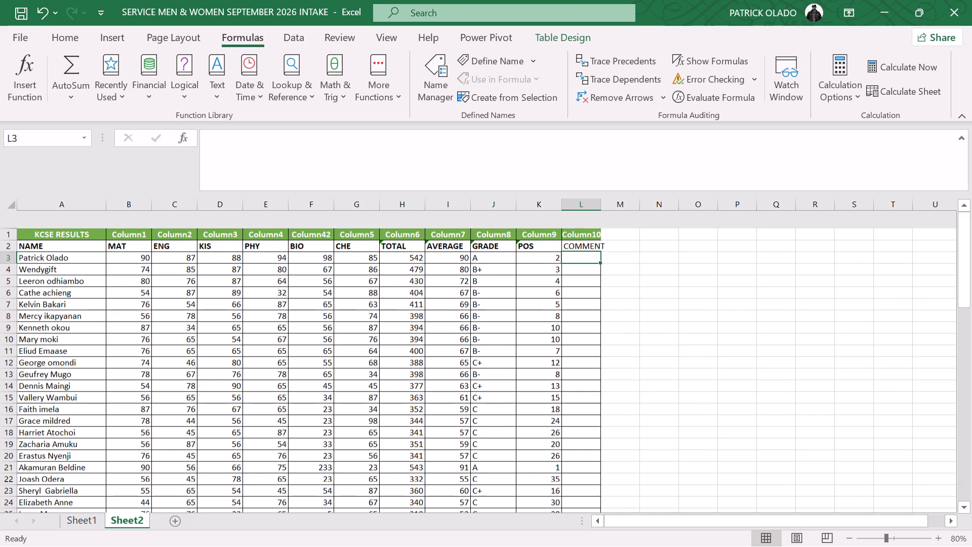
pyautogui.scroll(1, 548, 252)
pyautogui.scroll(-1, 548, 252)
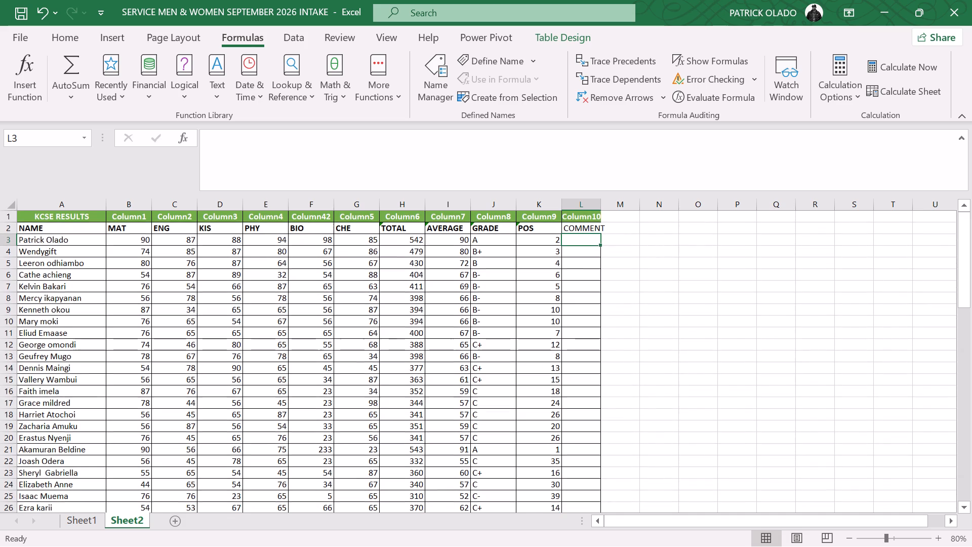
pyautogui.scroll(-2, 548, 252)
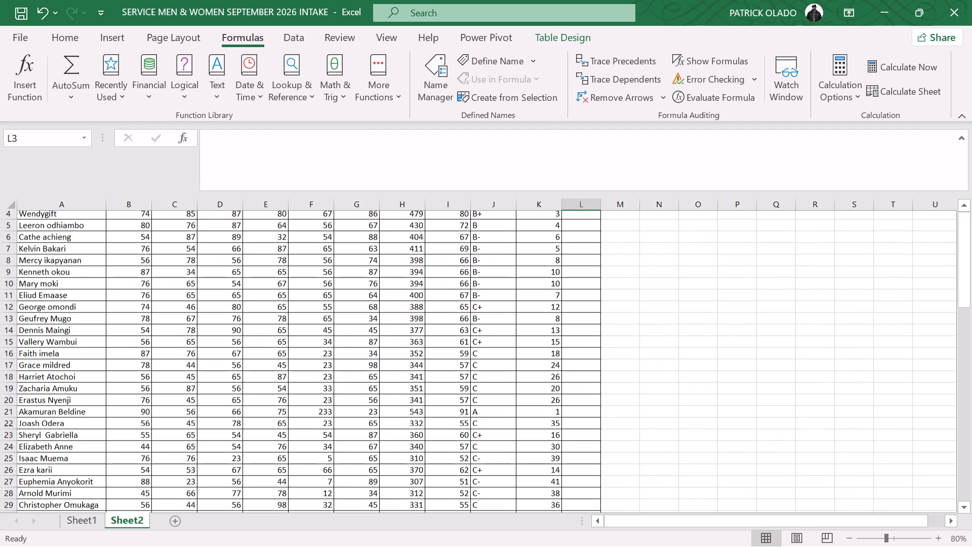
pyautogui.scroll(-1, 548, 252)
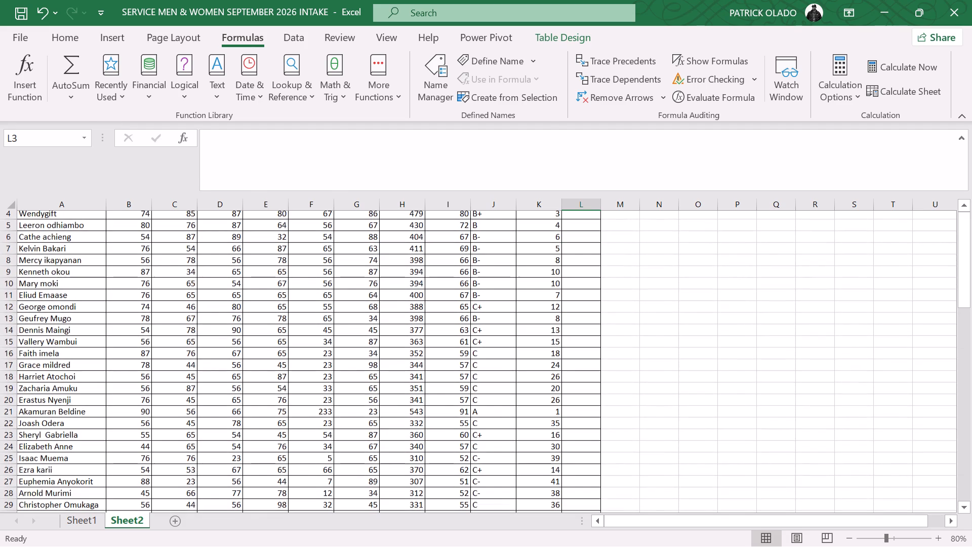
pyautogui.scroll(-1, 548, 252)
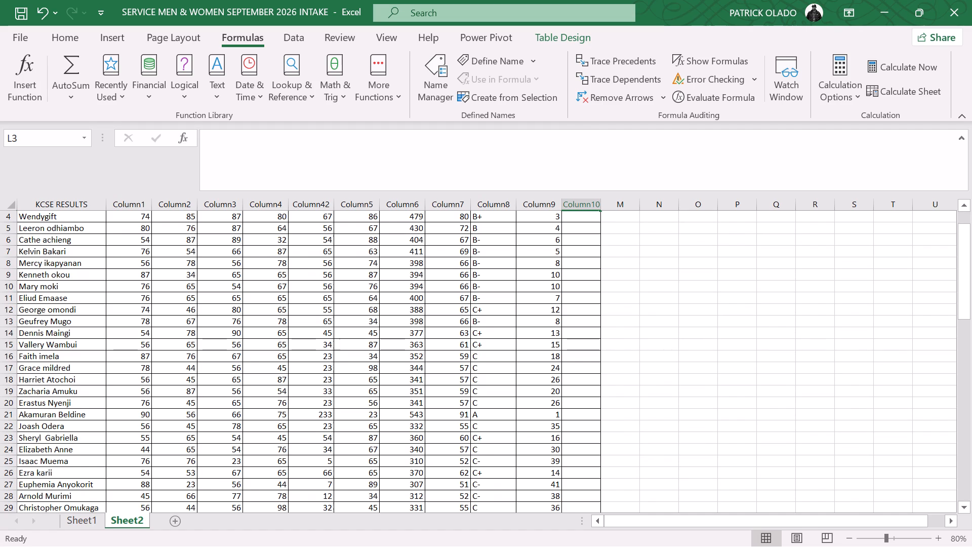
pyautogui.scroll(1, 266, 380)
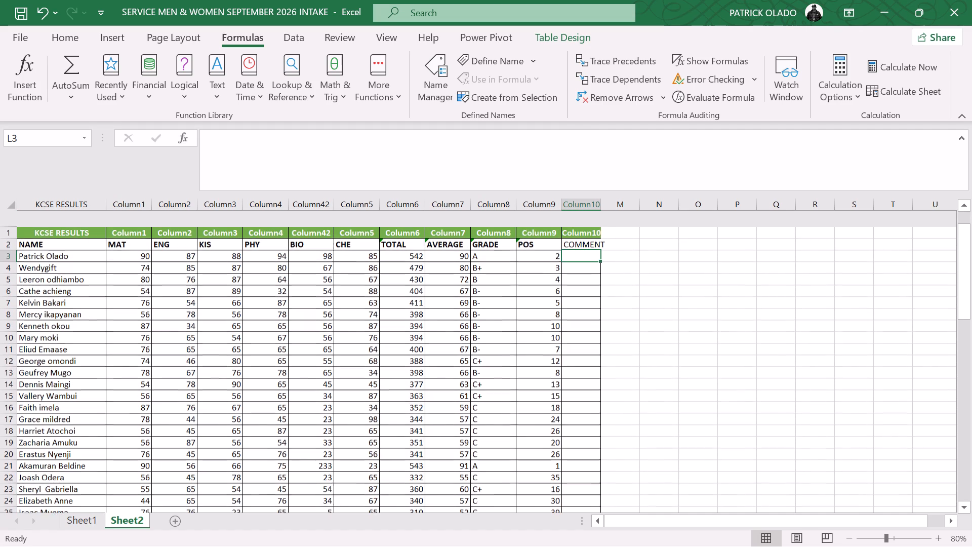
pyautogui.scroll(1, 266, 380)
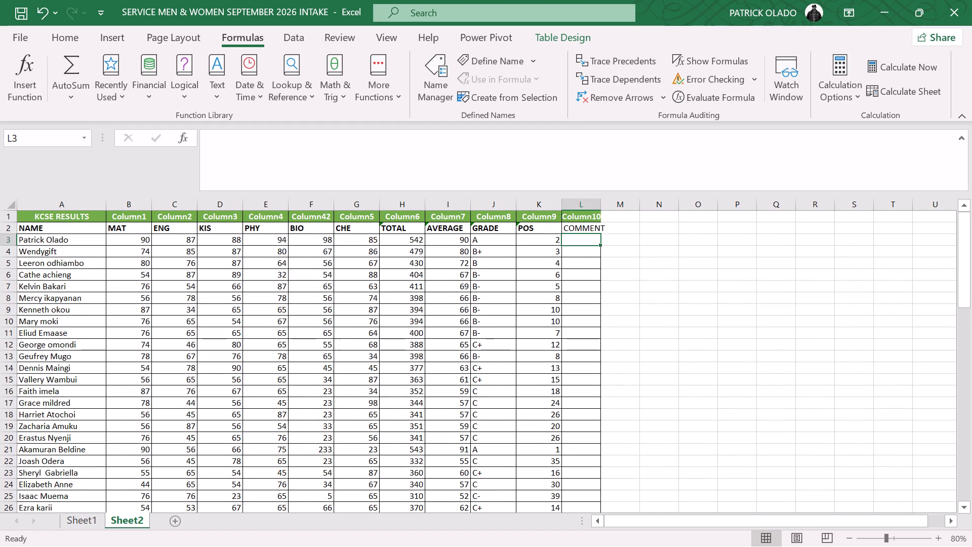
# Clear all the students' formulas in the AVERAGE column, from cell I3 down to the end of the table.
pyautogui.click(460, 239)
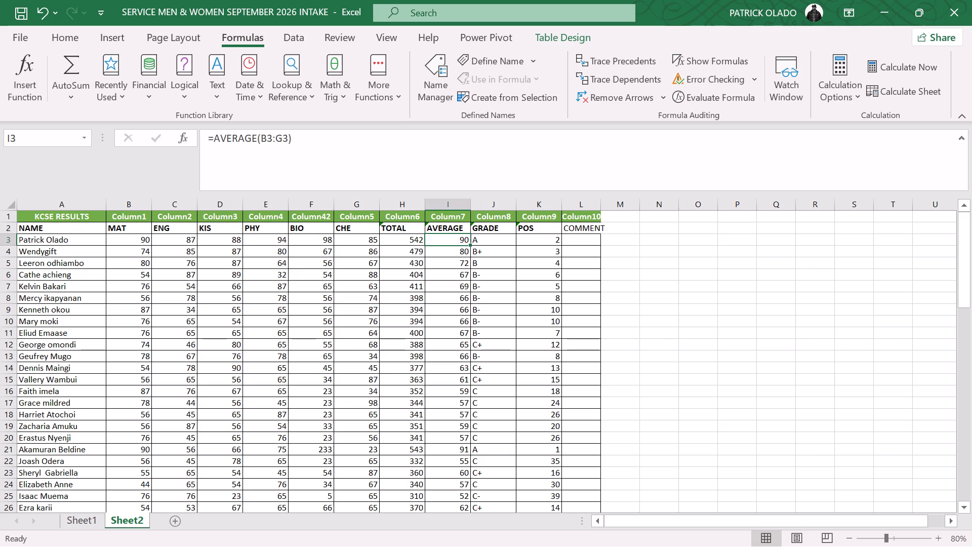
pyautogui.moveTo(461, 251); pyautogui.dragTo(470, 276)
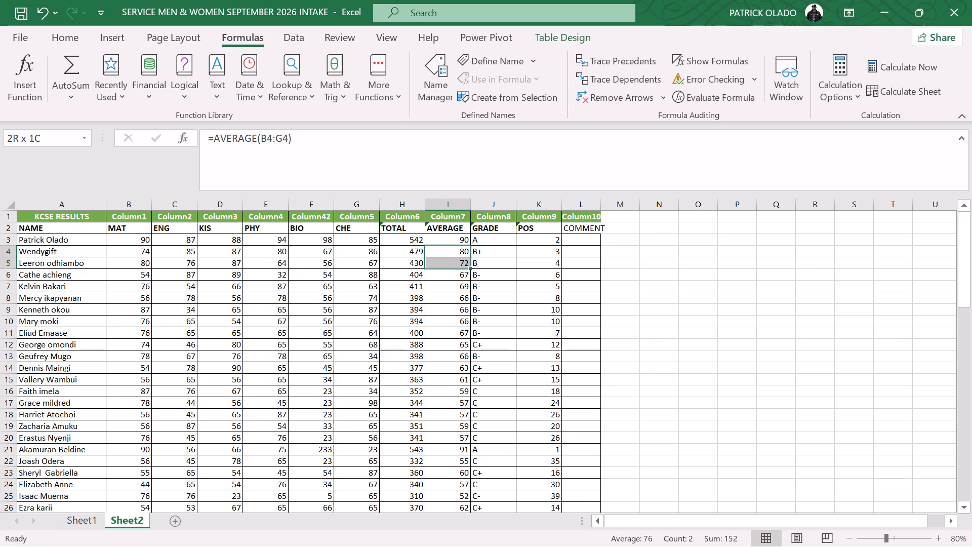
pyautogui.moveTo(470, 276); pyautogui.dragTo(465, 453)
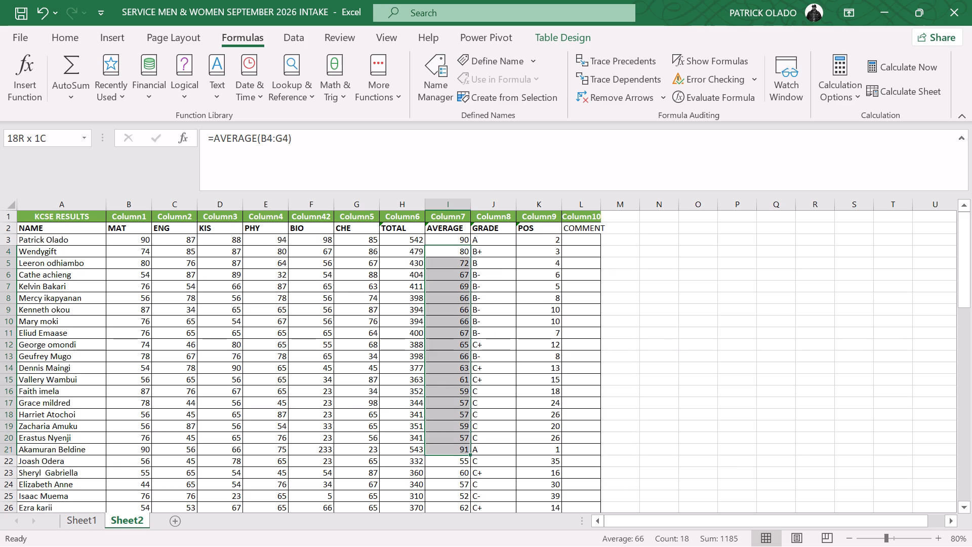
pyautogui.moveTo(465, 453); pyautogui.dragTo(459, 544)
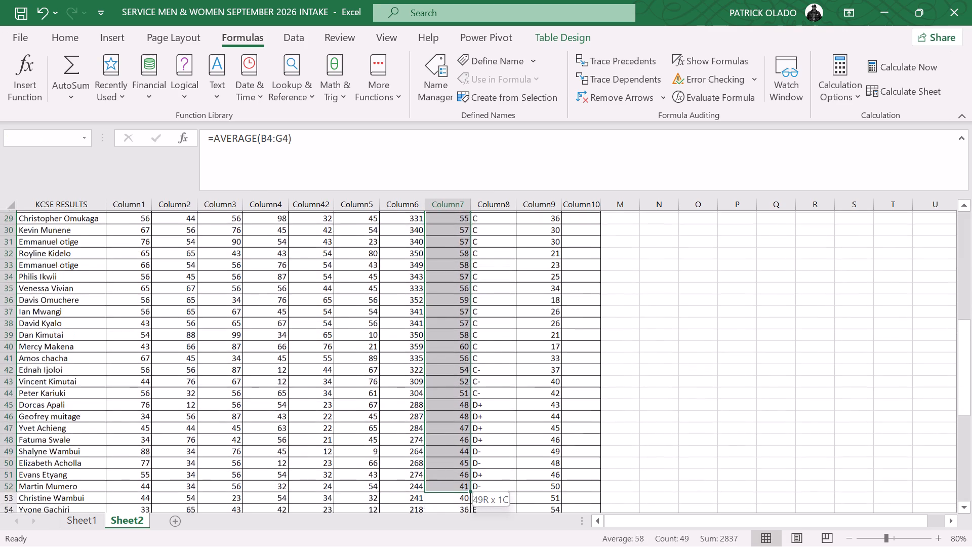
pyautogui.moveTo(459, 544); pyautogui.dragTo(454, 433)
pyautogui.press('Delete')
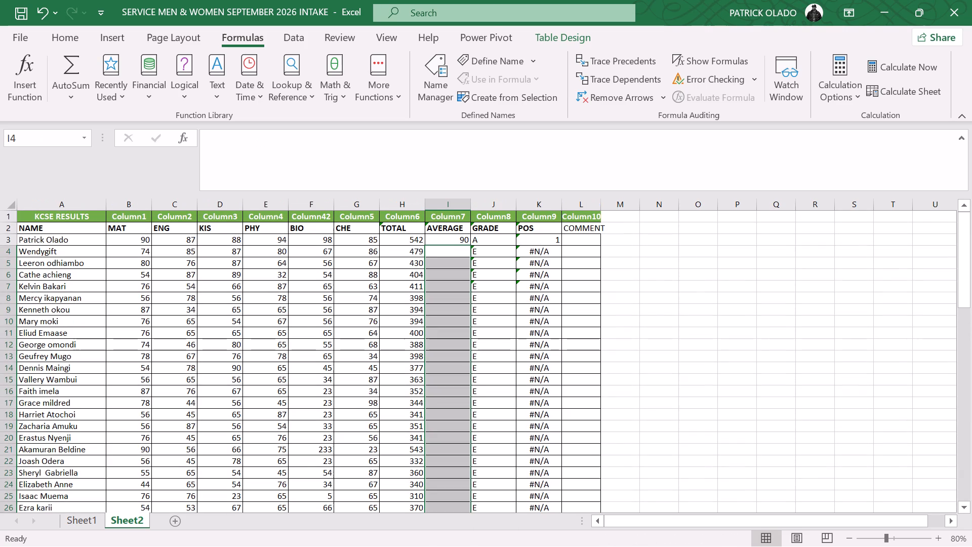
pyautogui.click(439, 240)
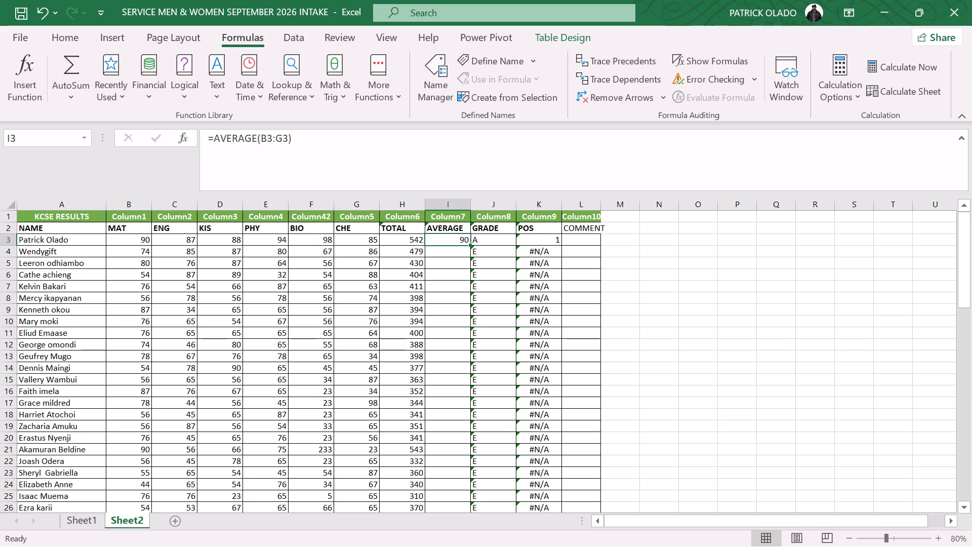
pyautogui.press('Delete')
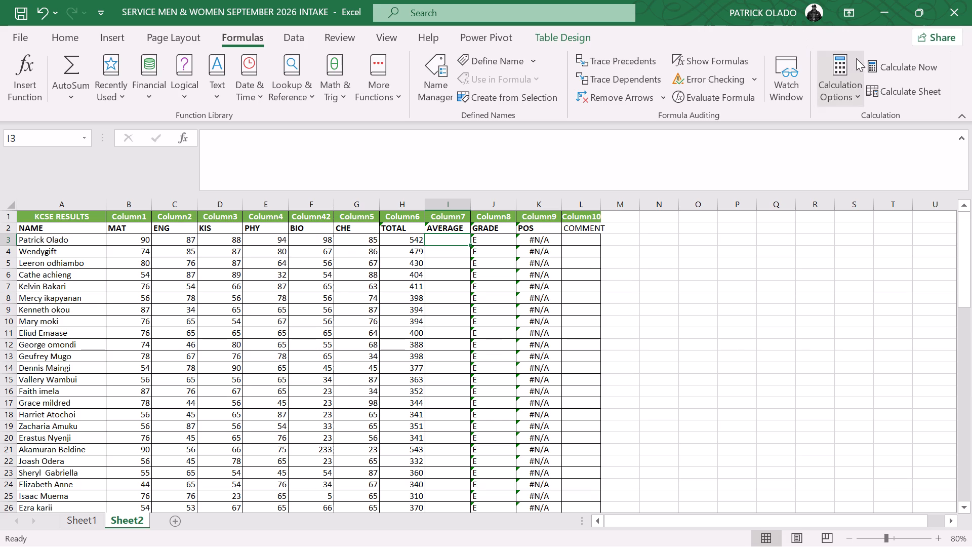
# Start inserting an AutoSum function in the first AVERAGE cell, I3.
pyautogui.click(69, 98)
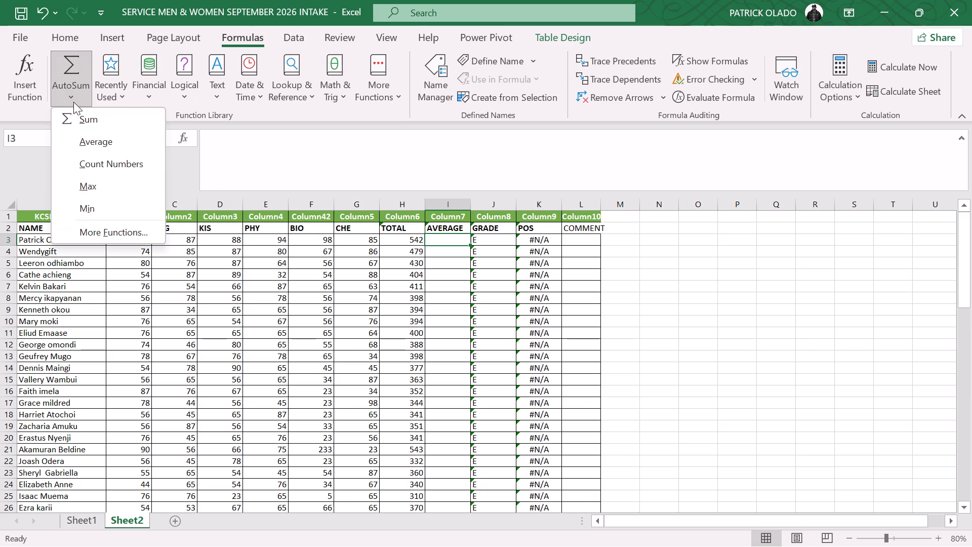
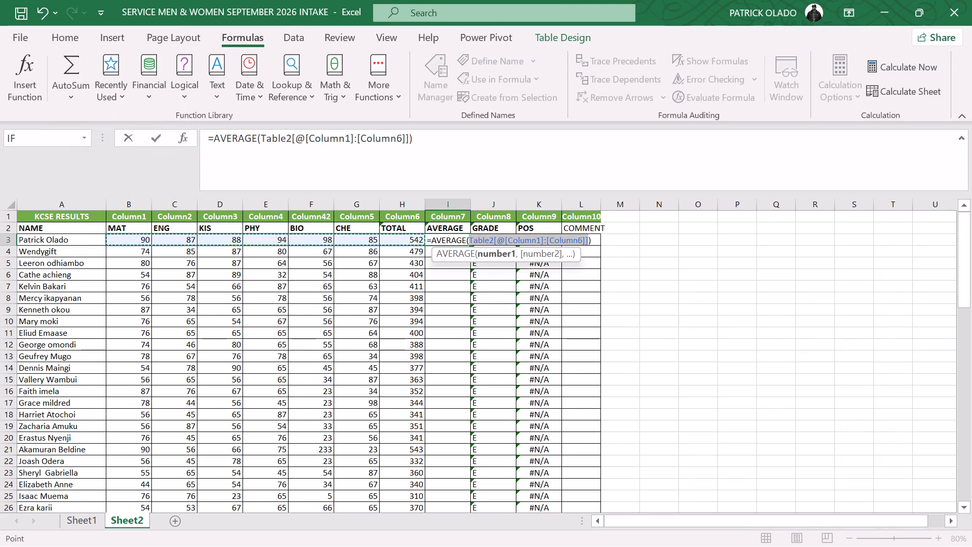
# Set the AVERAGE formula in I3 to cover only the six subject marks, MAT to CHE (B3:G3), and commit it.
pyautogui.moveTo(129, 237); pyautogui.dragTo(144, 239)
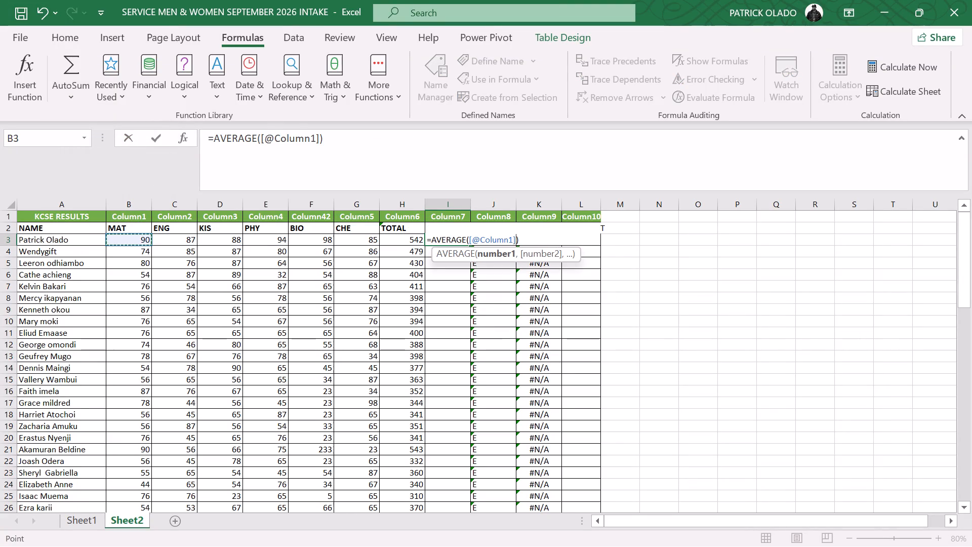
pyautogui.moveTo(144, 239); pyautogui.dragTo(286, 236)
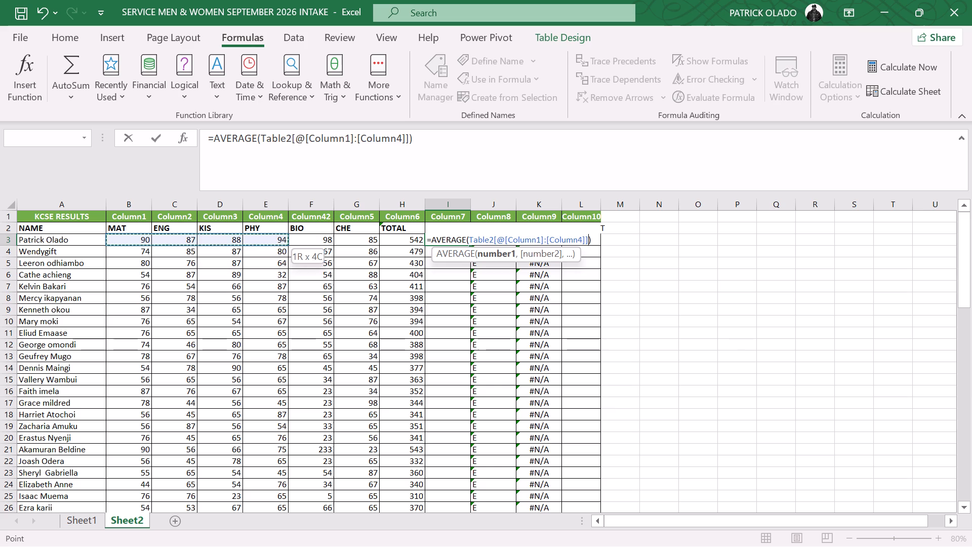
pyautogui.moveTo(286, 236); pyautogui.dragTo(339, 238)
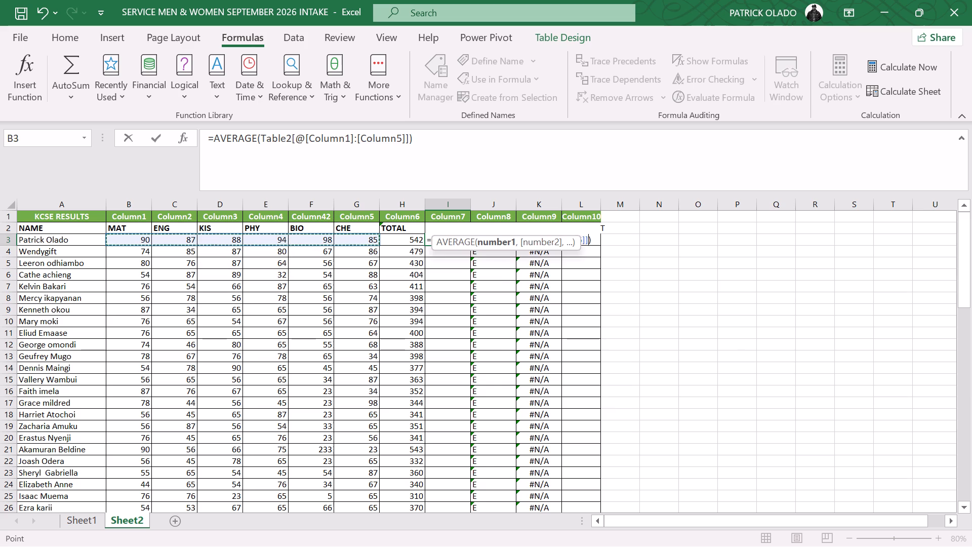
pyautogui.press('Return')
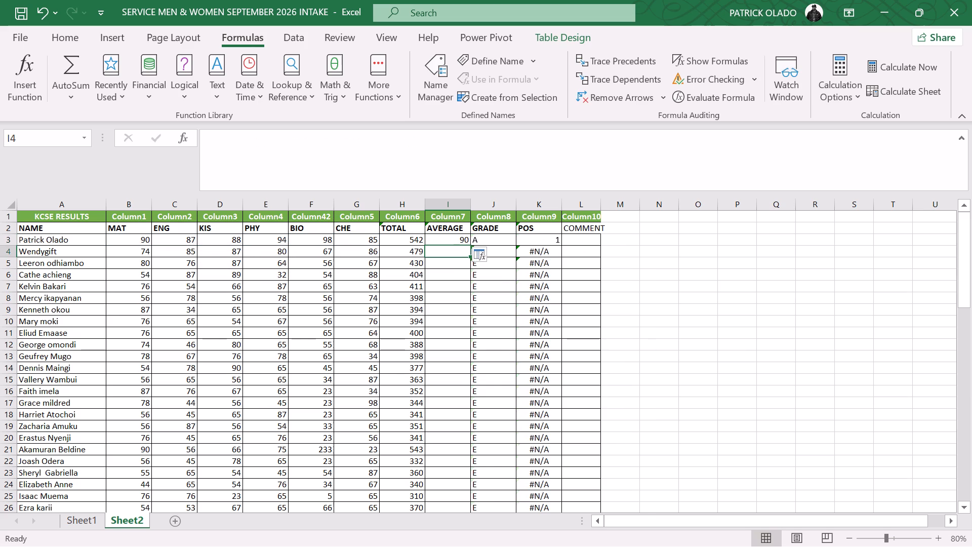
# Fill the AVERAGE formula from I3 down through the last student row.
pyautogui.click(465, 240)
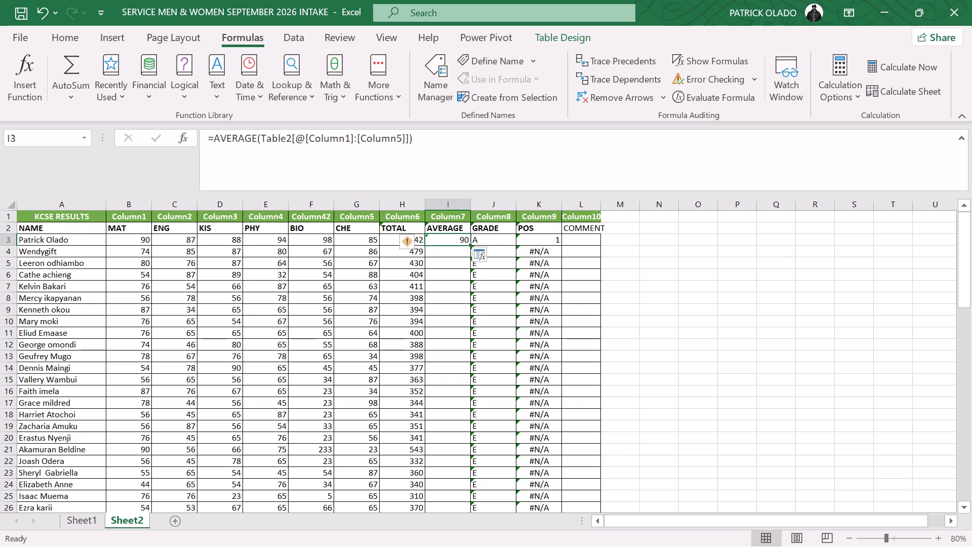
pyautogui.click(469, 243)
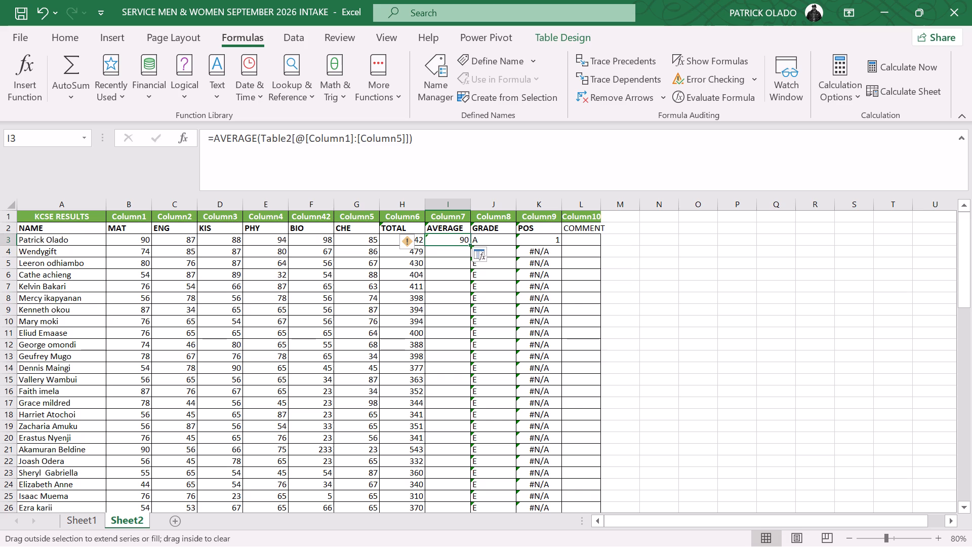
pyautogui.doubleClick(469, 244)
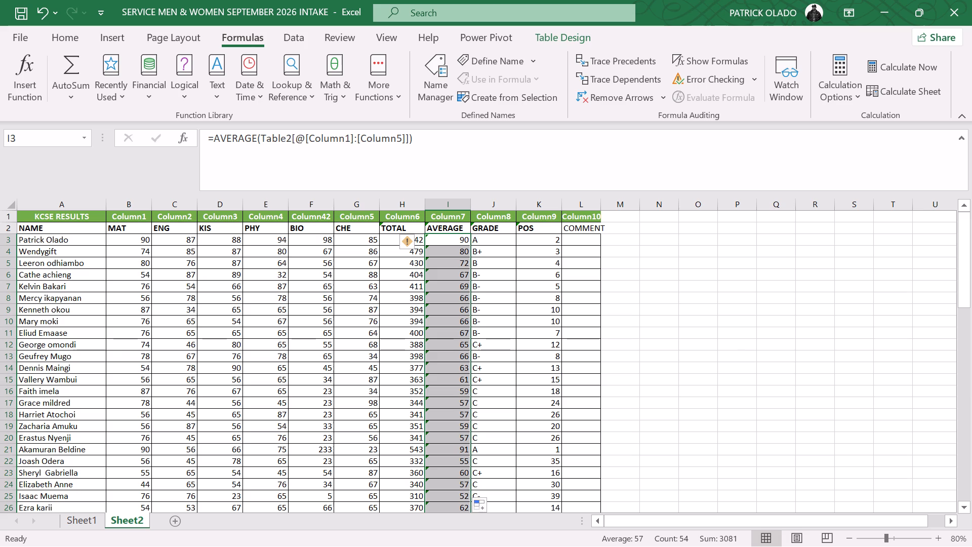
pyautogui.scroll(-3, 283, 248)
pyautogui.scroll(2, 283, 248)
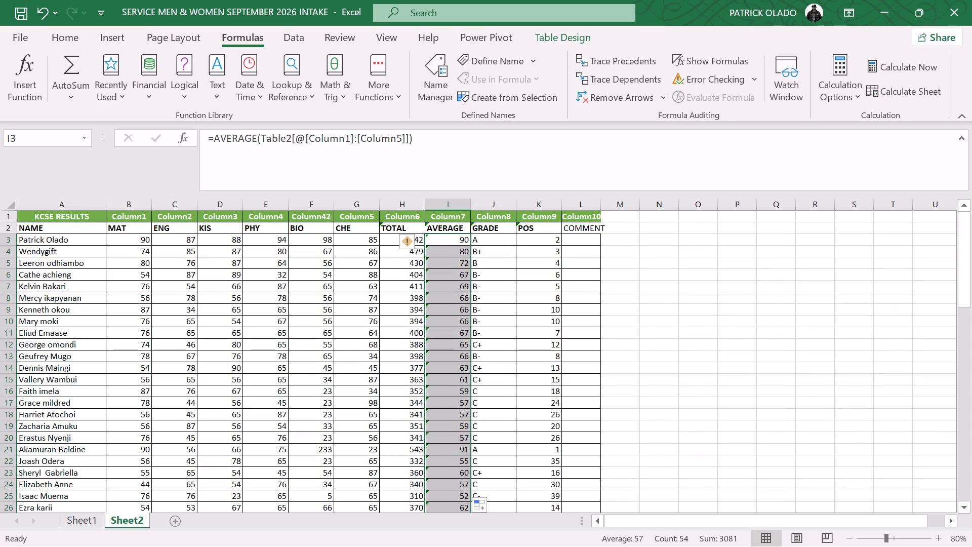
# Set the BIO mark in cell F21 to 65.
pyautogui.click(389, 311)
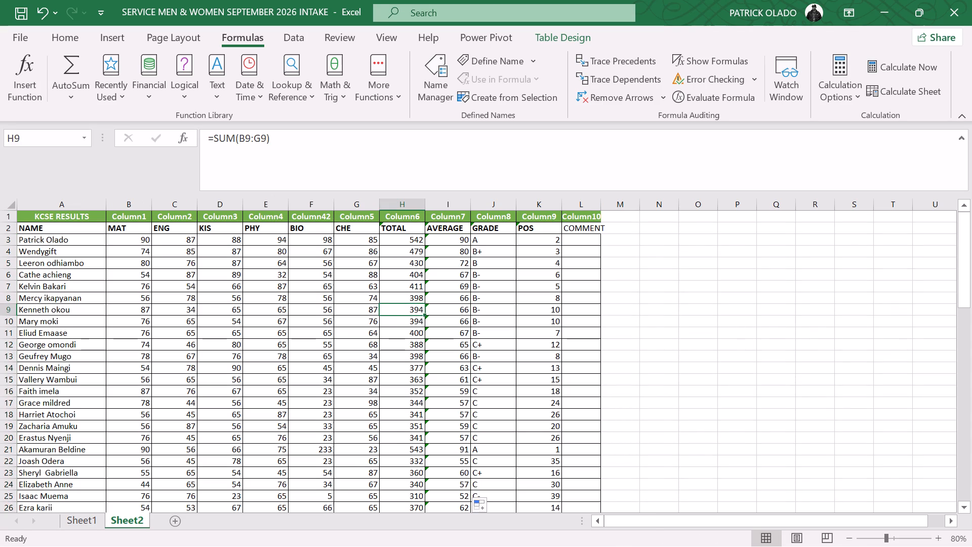
pyautogui.scroll(-3, 408, 327)
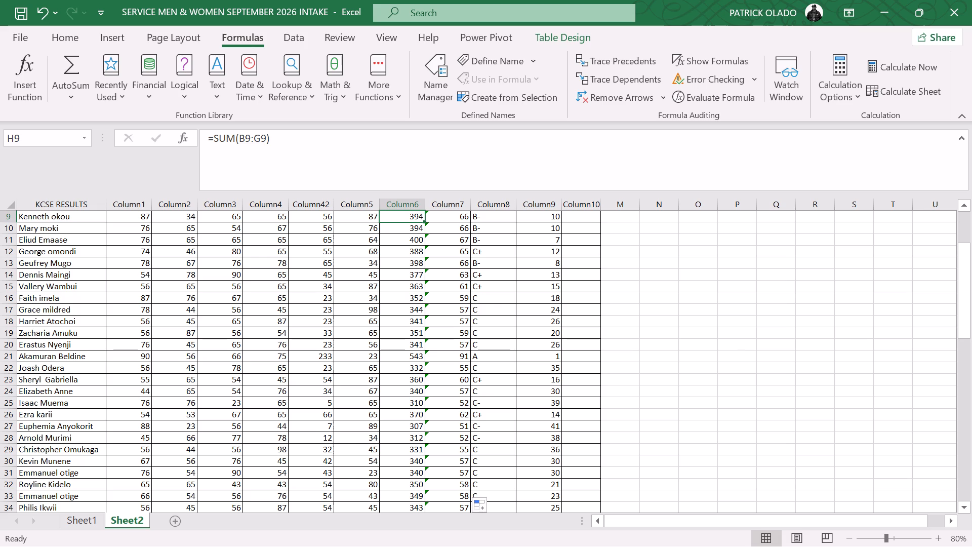
pyautogui.click(317, 357)
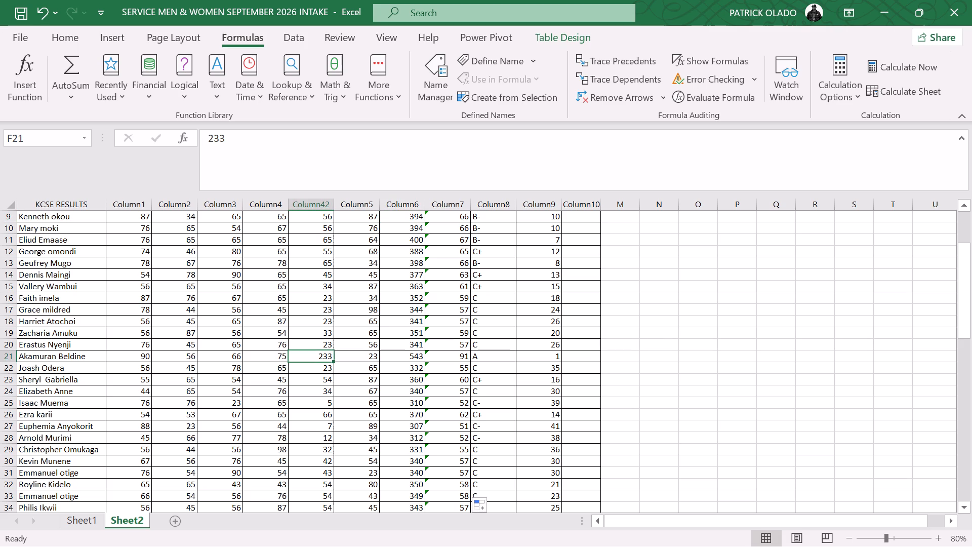
pyautogui.write('65')
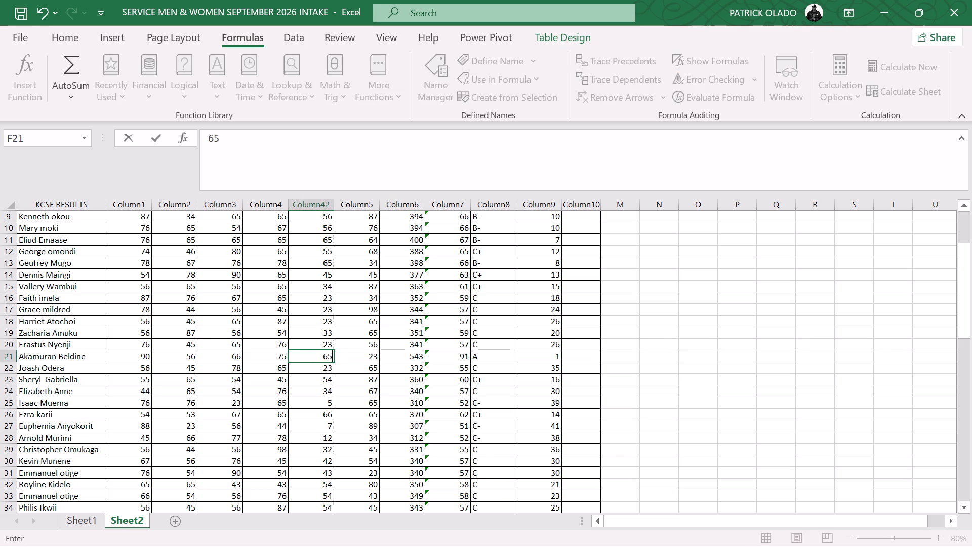
pyautogui.press('Return')
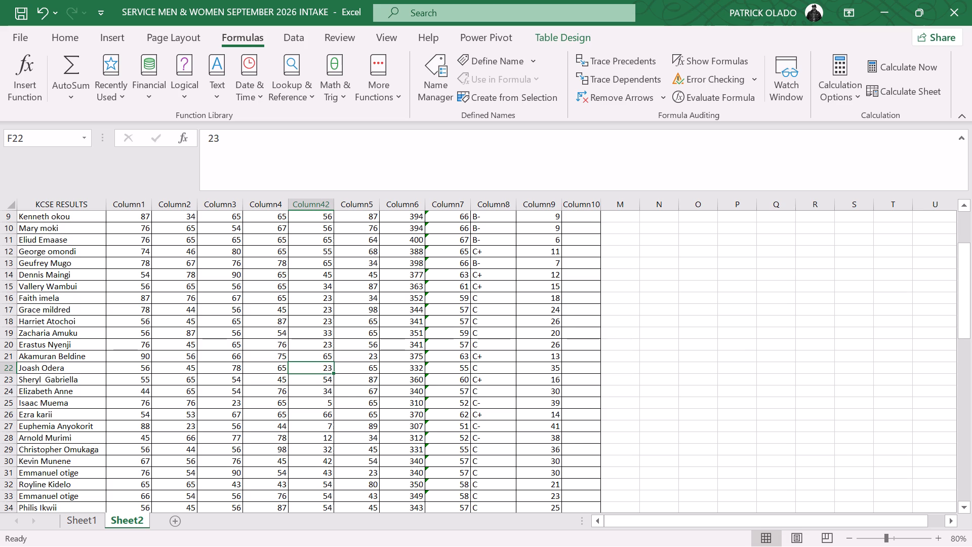
# Turn on the filter for the KCSE results table with the POS header cell K2 selected.
pyautogui.scroll(5, 444, 371)
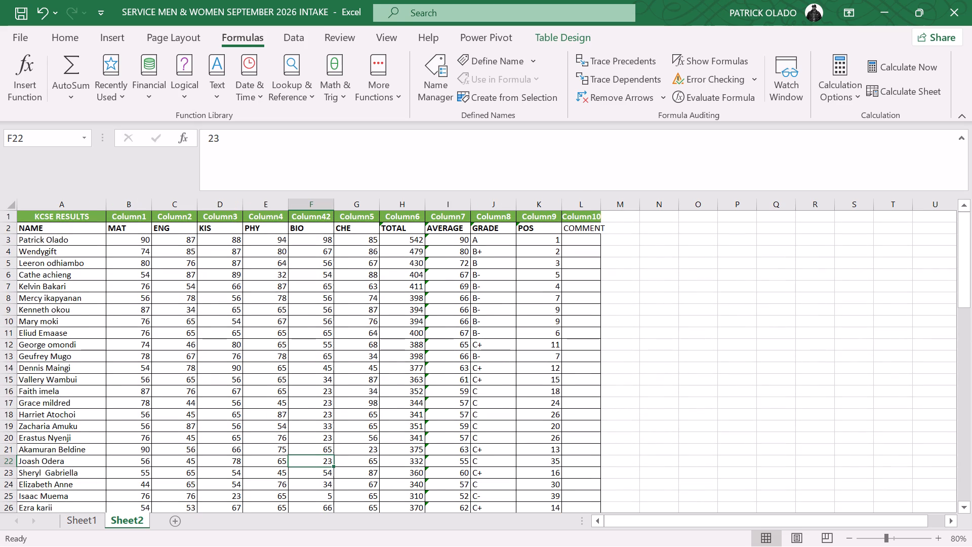
pyautogui.doubleClick(548, 229)
pyautogui.click(548, 229)
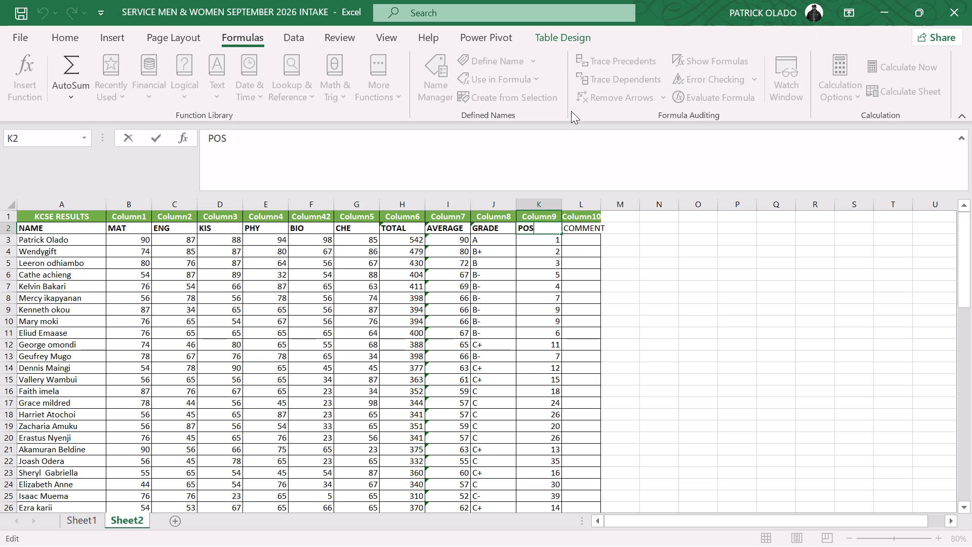
pyautogui.press('Escape')
pyautogui.press('Escape')
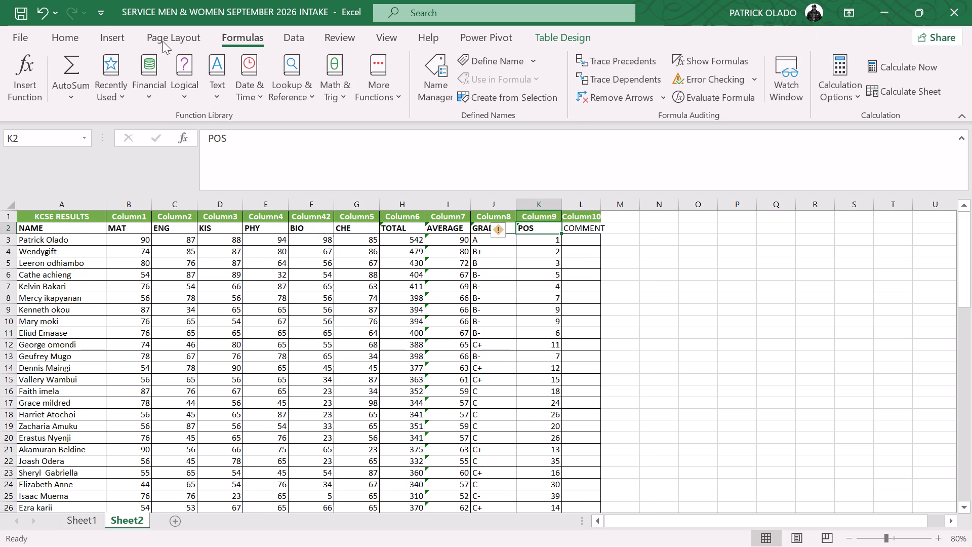
pyautogui.click(67, 40)
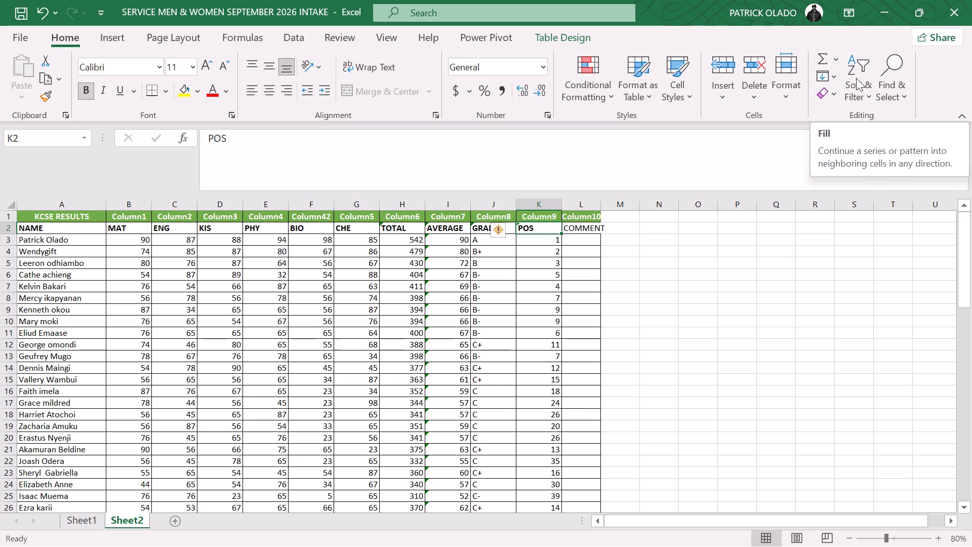
pyautogui.click(863, 94)
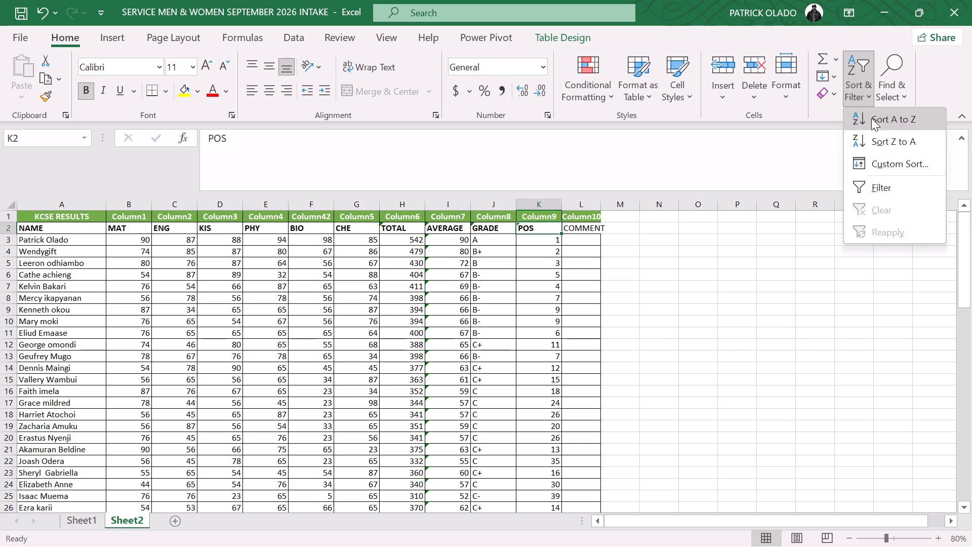
pyautogui.click(885, 183)
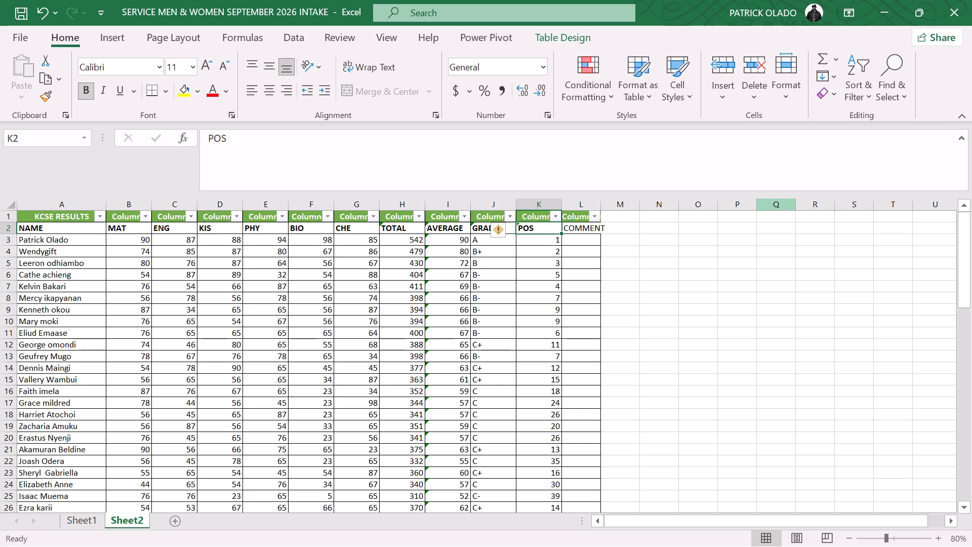
# Sort the results table by the POS column (Column9) from smallest to largest.
pyautogui.click(555, 217)
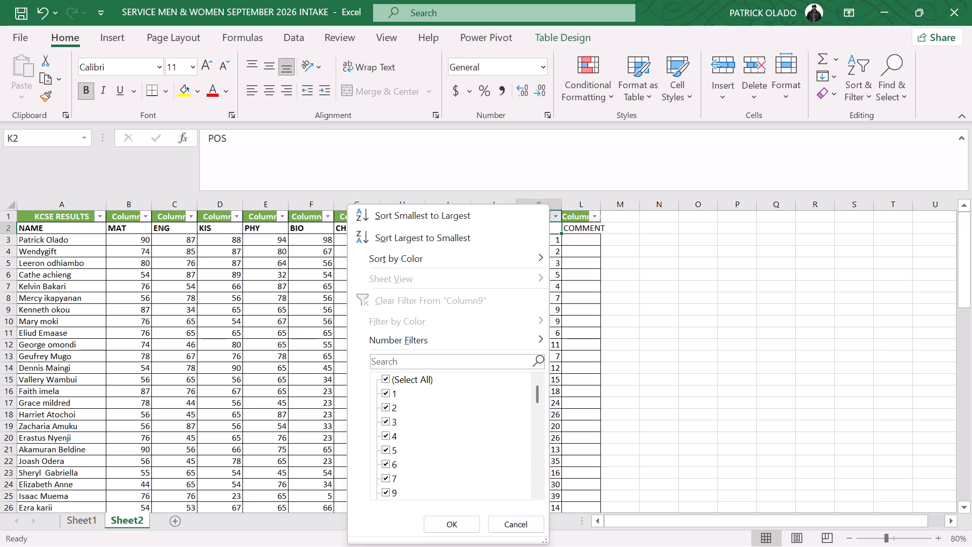
pyautogui.click(421, 212)
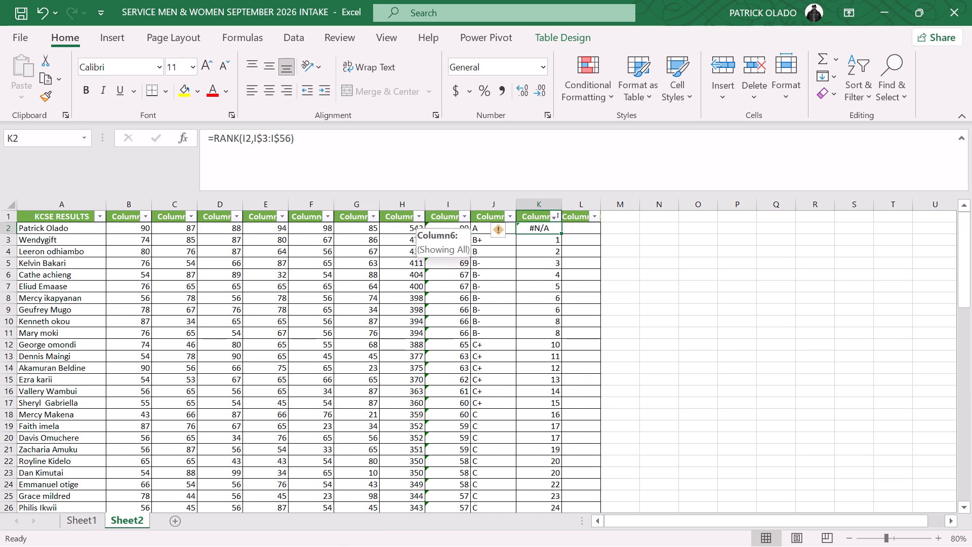
# Review the sorted results table from the first row to the last, checking the row order, POS ranks and the NAME header row's placement.
pyautogui.scroll(-1, 458, 310)
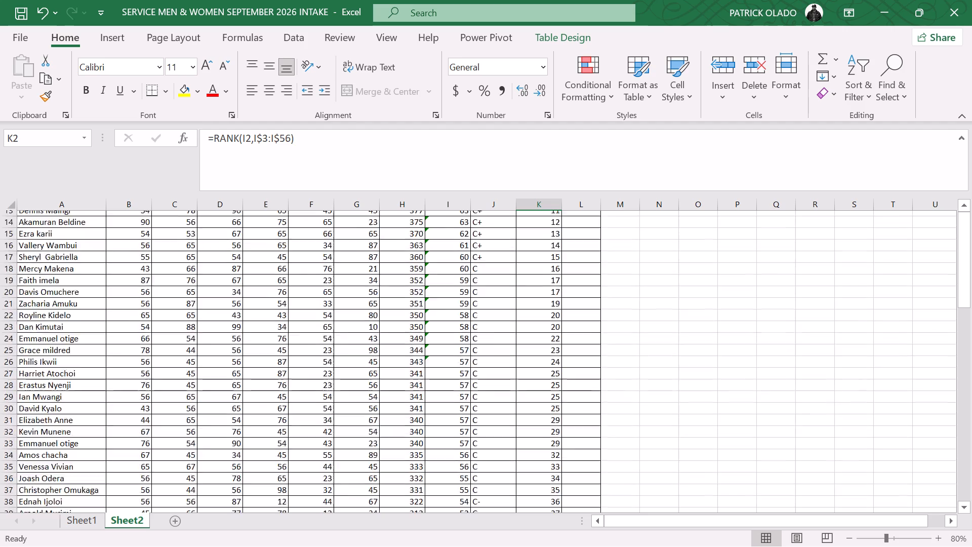
pyautogui.scroll(-1, 458, 310)
pyautogui.scroll(7, 458, 310)
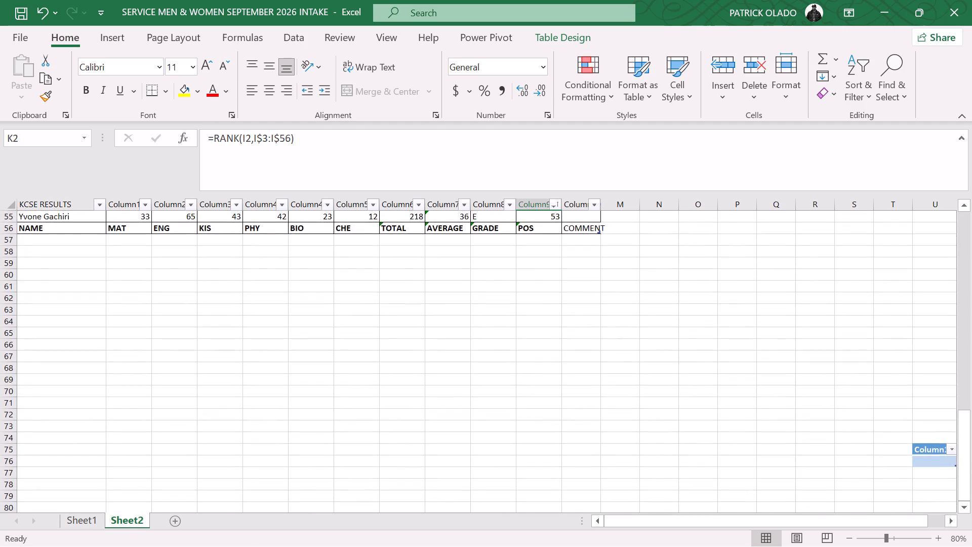
pyautogui.scroll(4, 458, 310)
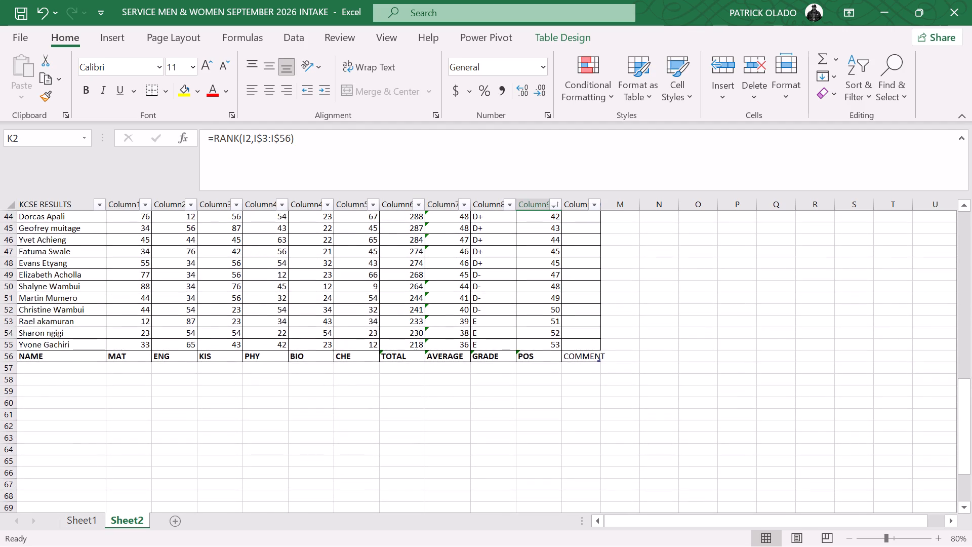
pyautogui.scroll(4, 458, 310)
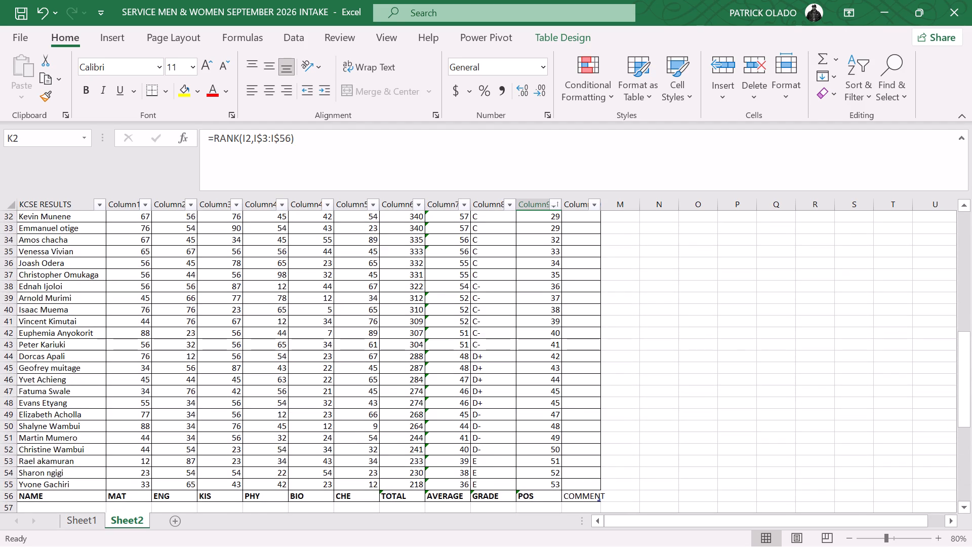
pyautogui.scroll(10, 458, 310)
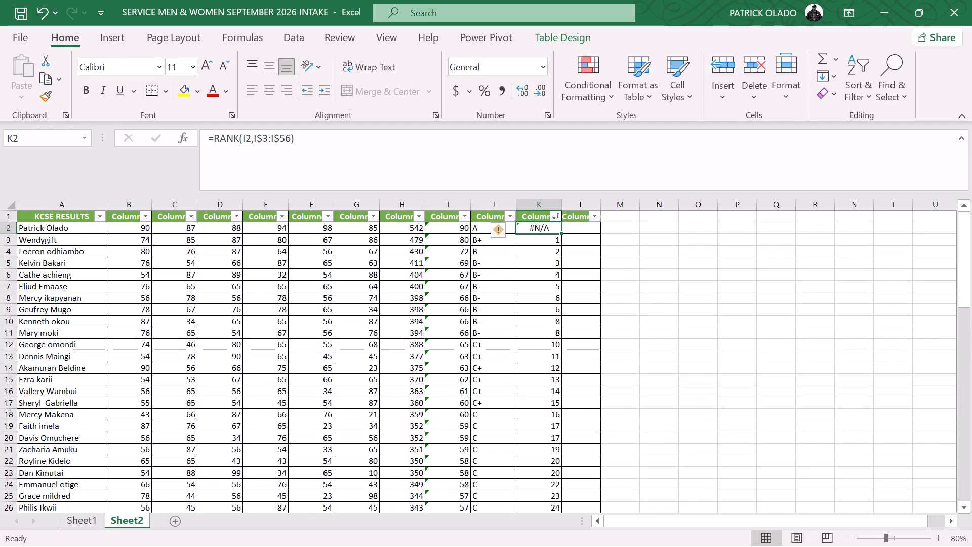
pyautogui.scroll(-1, 458, 310)
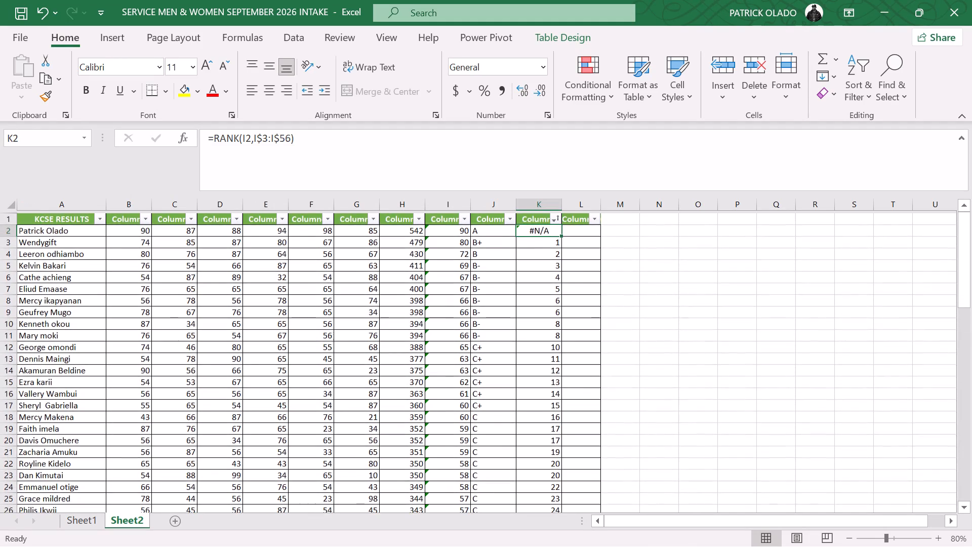
pyautogui.scroll(-3, 458, 310)
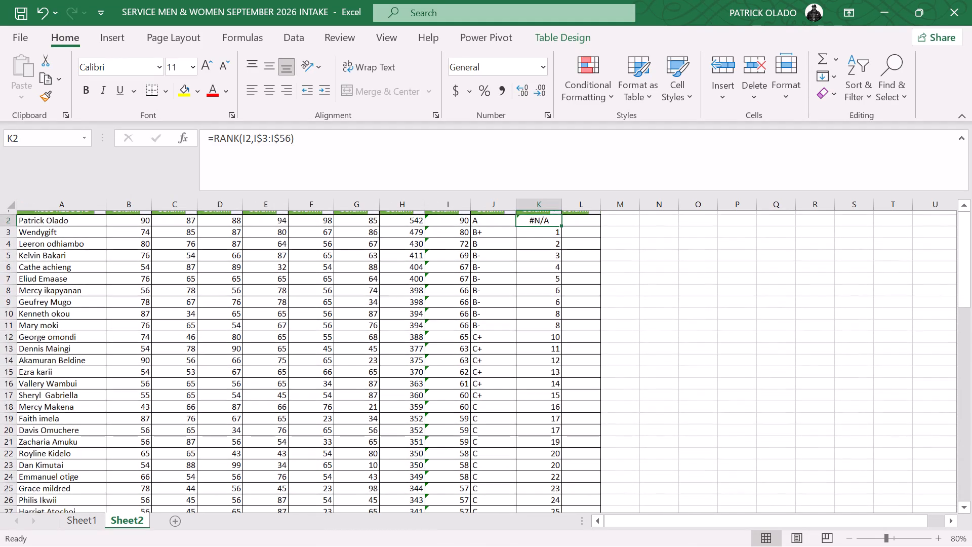
pyautogui.scroll(-2, 458, 310)
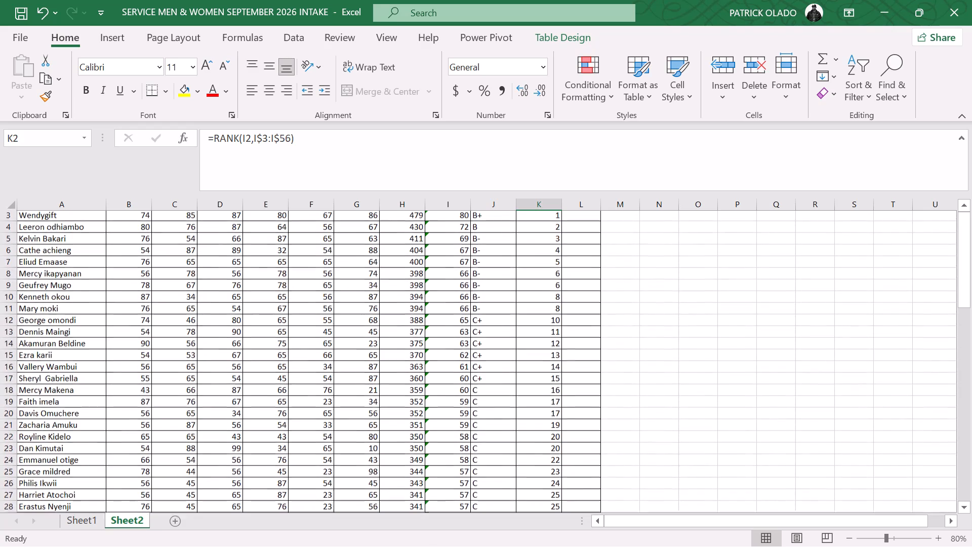
pyautogui.scroll(-2, 458, 310)
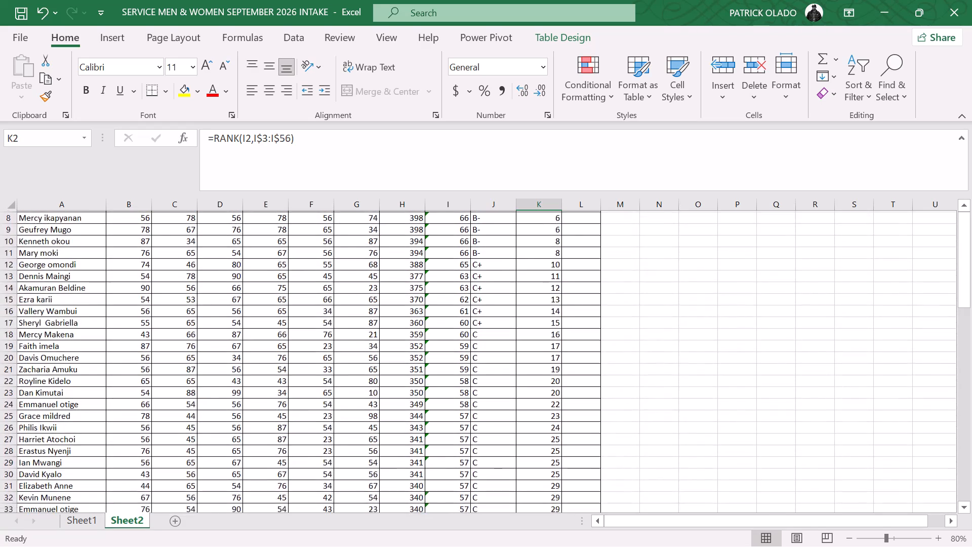
pyautogui.scroll(-2, 458, 310)
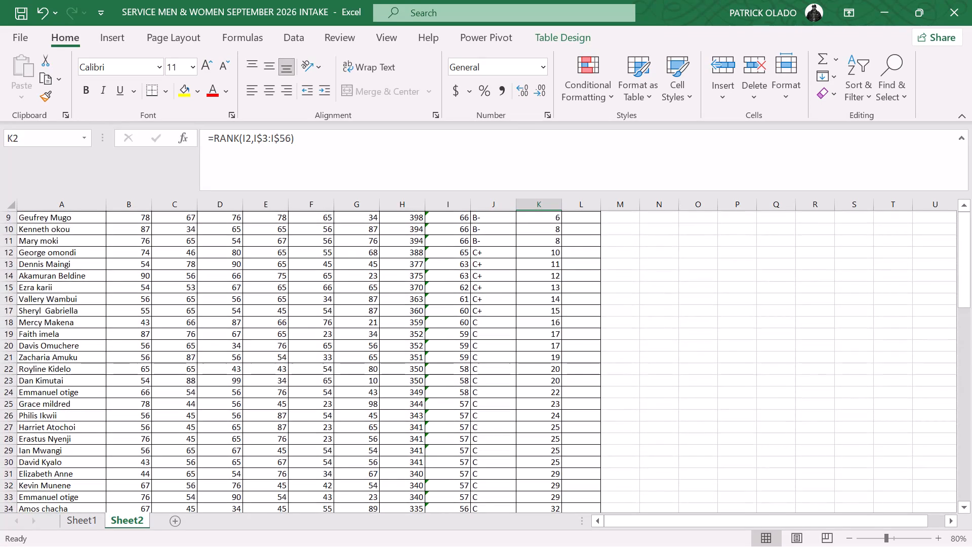
pyautogui.scroll(-1, 458, 310)
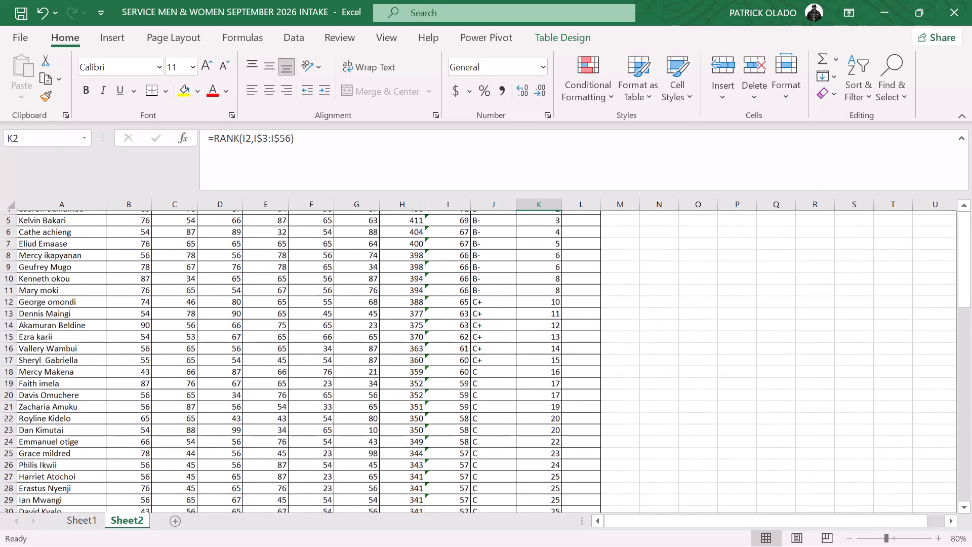
pyautogui.scroll(-2, 458, 310)
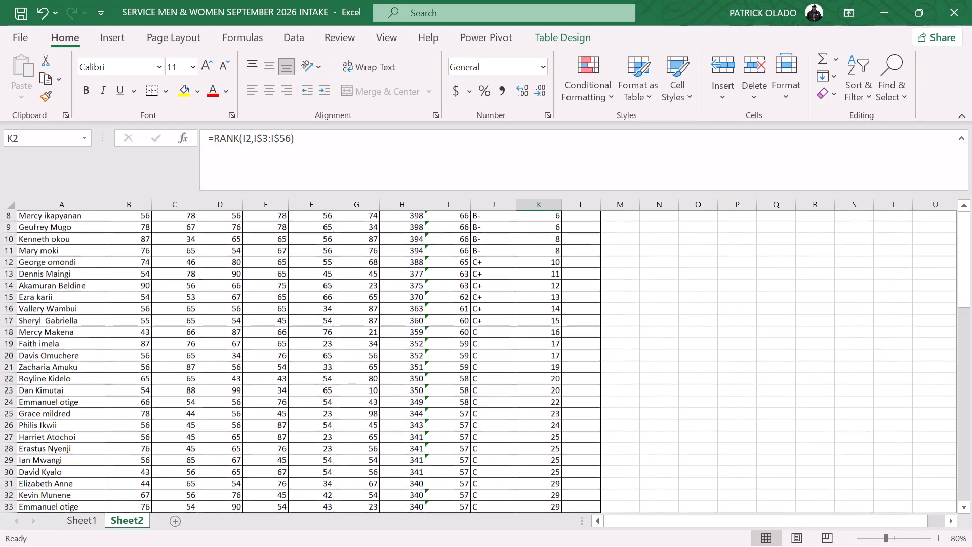
pyautogui.scroll(-2, 458, 310)
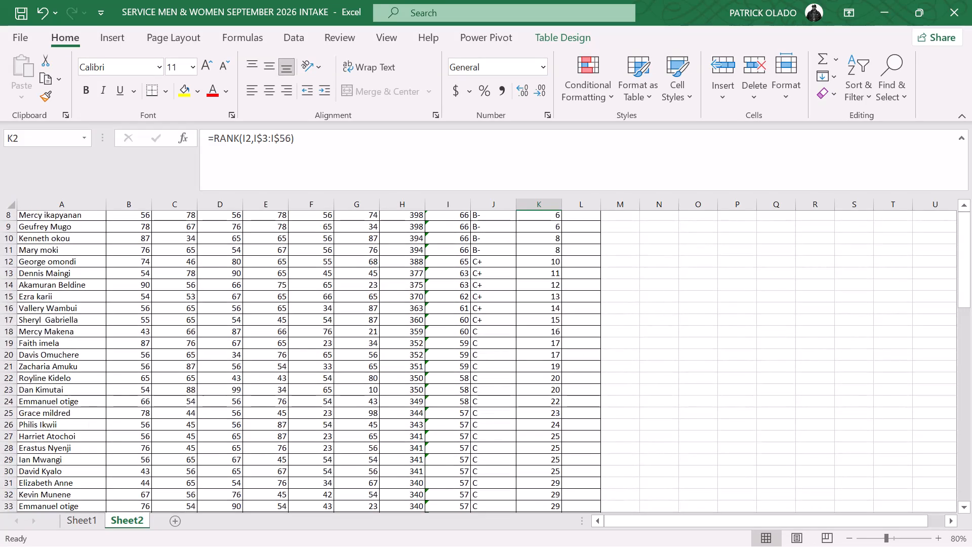
# Review the sorted results table down to its last row, checking the POS order, the grades and where the NAME header row sits.
pyautogui.scroll(-1, 458, 310)
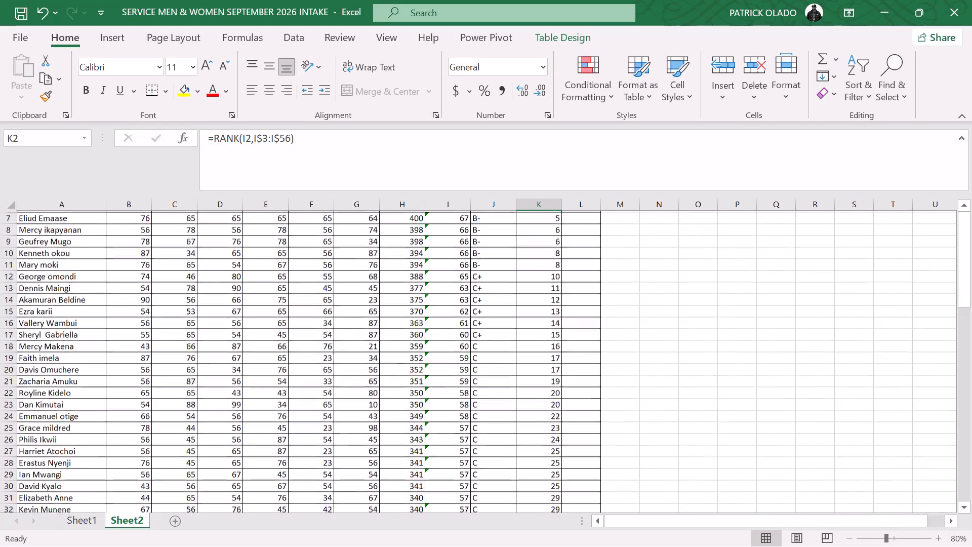
pyautogui.scroll(-2, 458, 310)
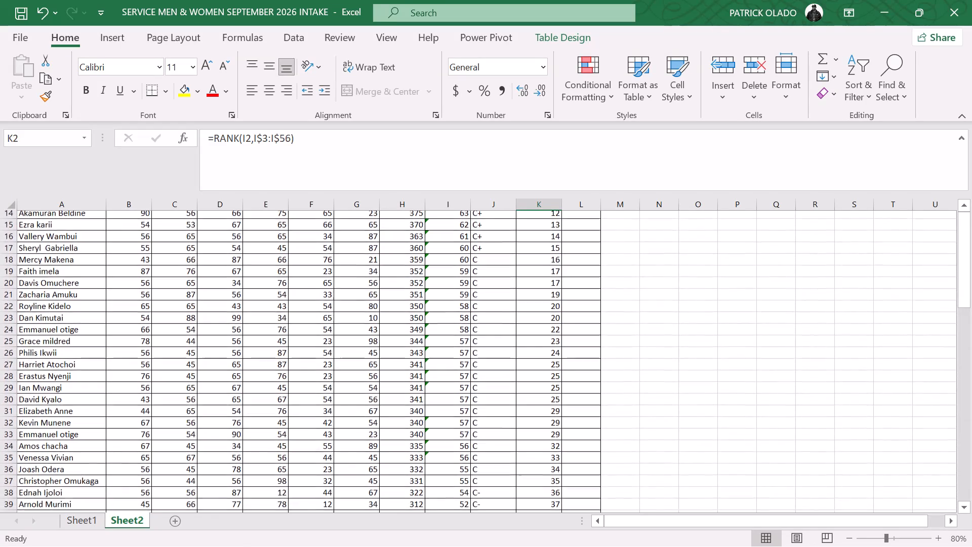
pyautogui.scroll(-1, 458, 310)
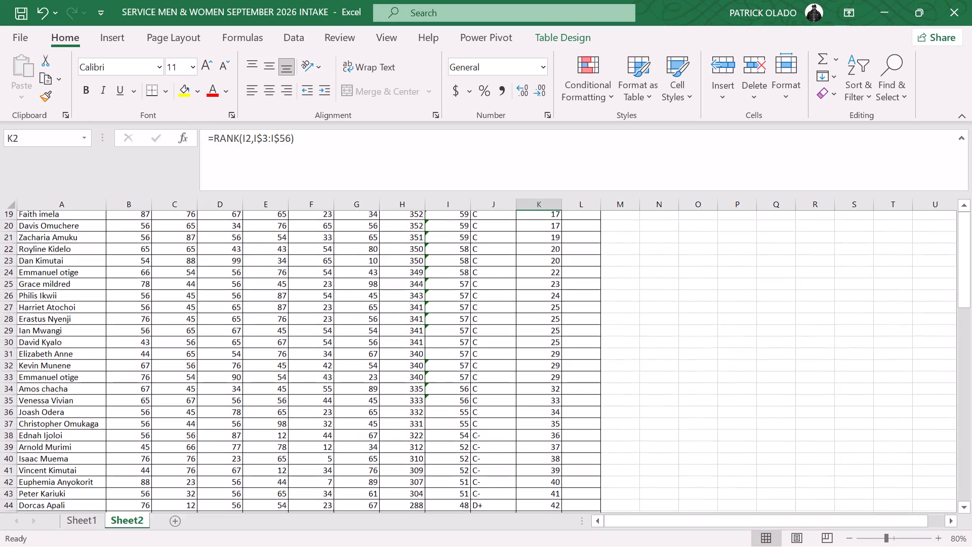
pyautogui.scroll(-1, 458, 310)
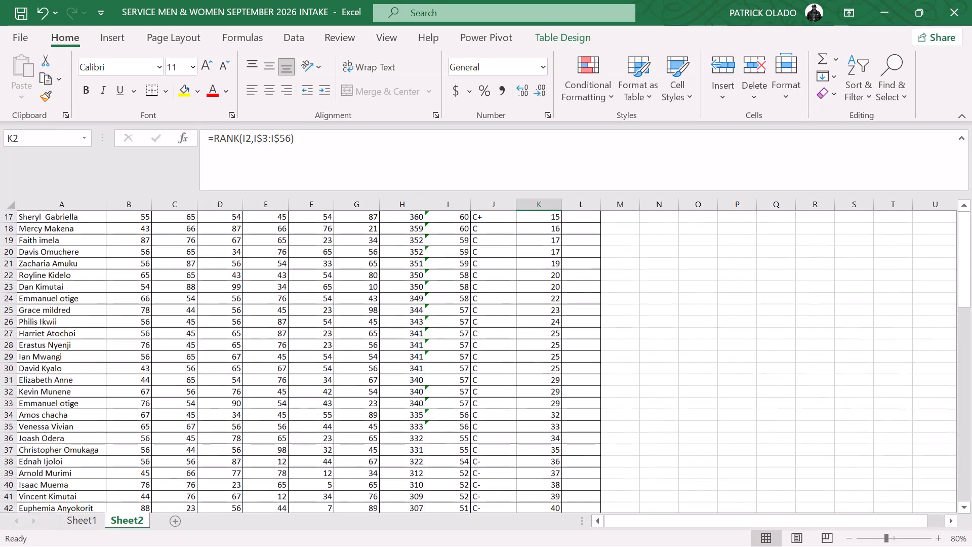
pyautogui.scroll(-1, 458, 310)
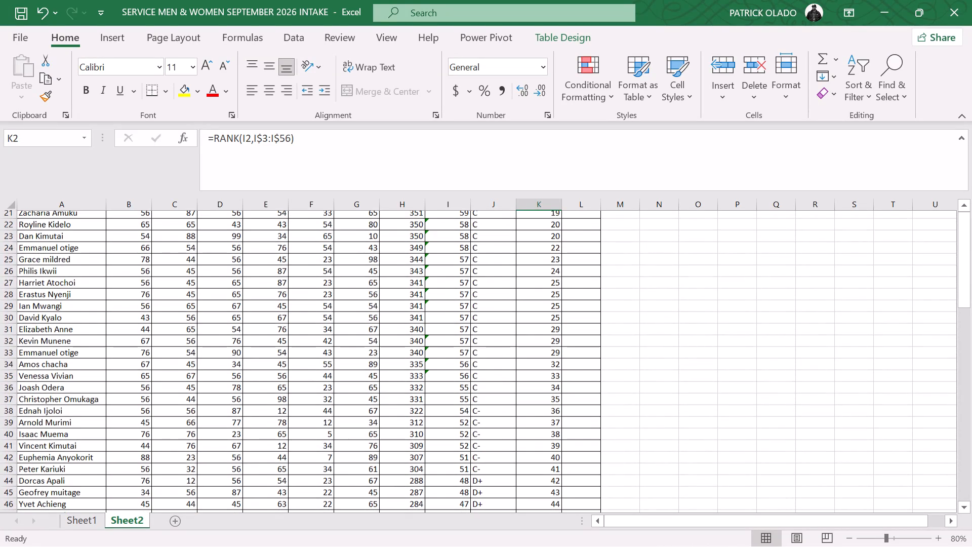
pyautogui.scroll(-2, 458, 310)
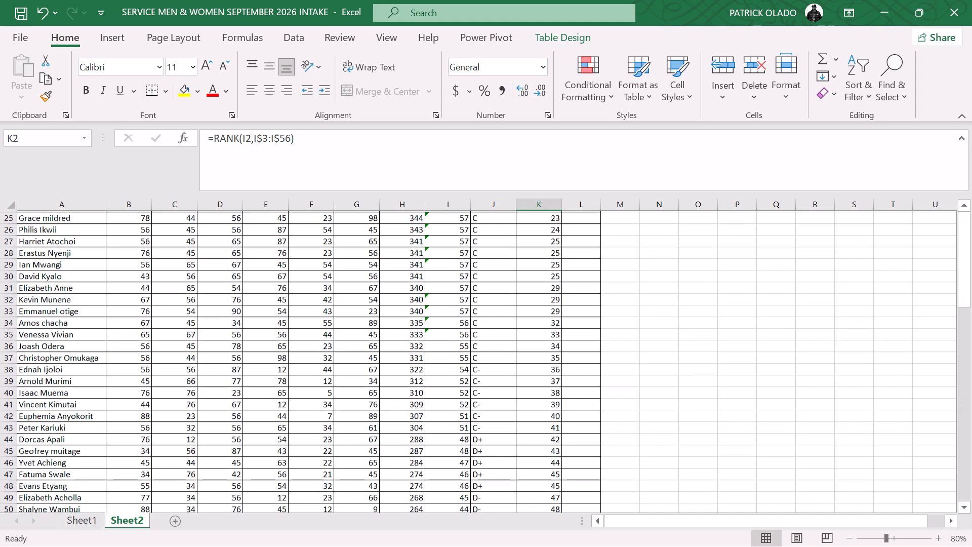
pyautogui.scroll(-2, 458, 310)
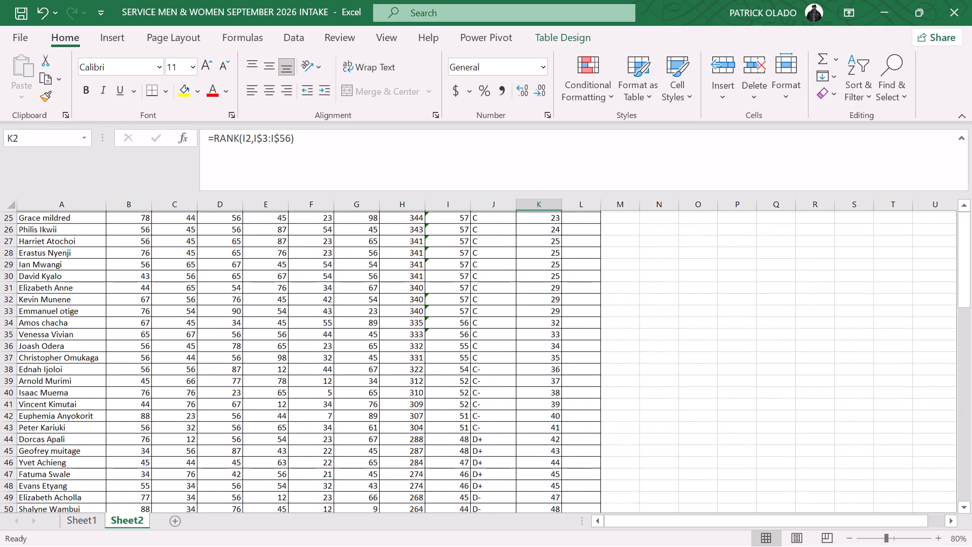
pyautogui.scroll(-1, 458, 310)
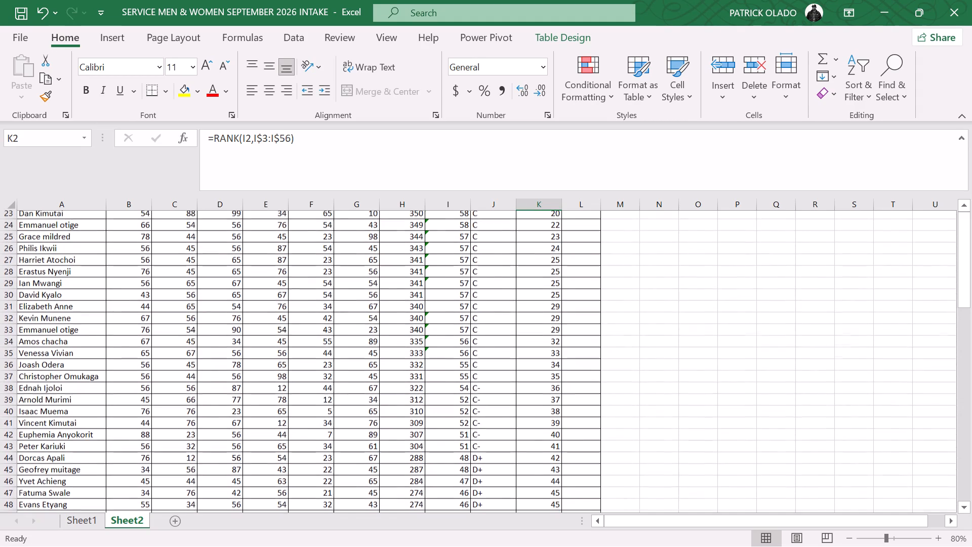
pyautogui.scroll(-2, 458, 310)
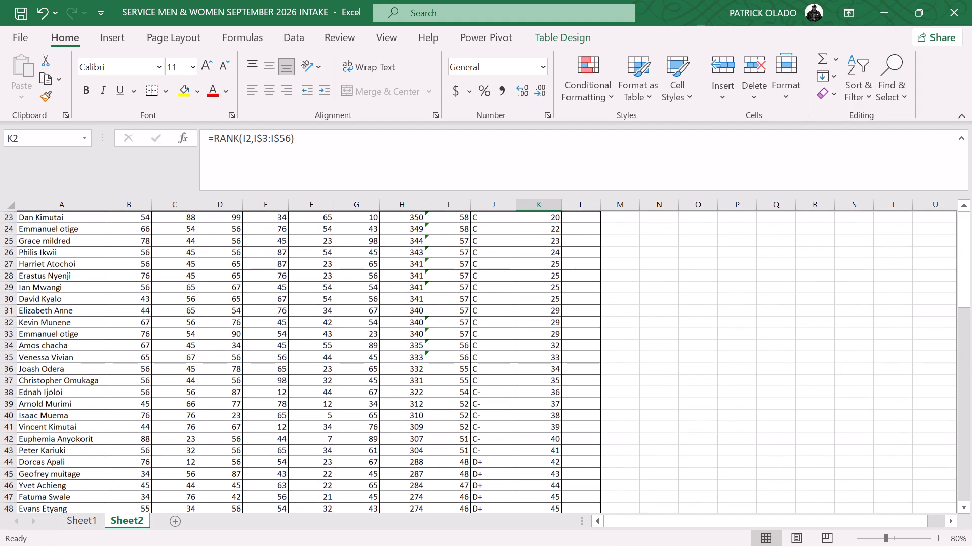
pyautogui.scroll(-2, 458, 310)
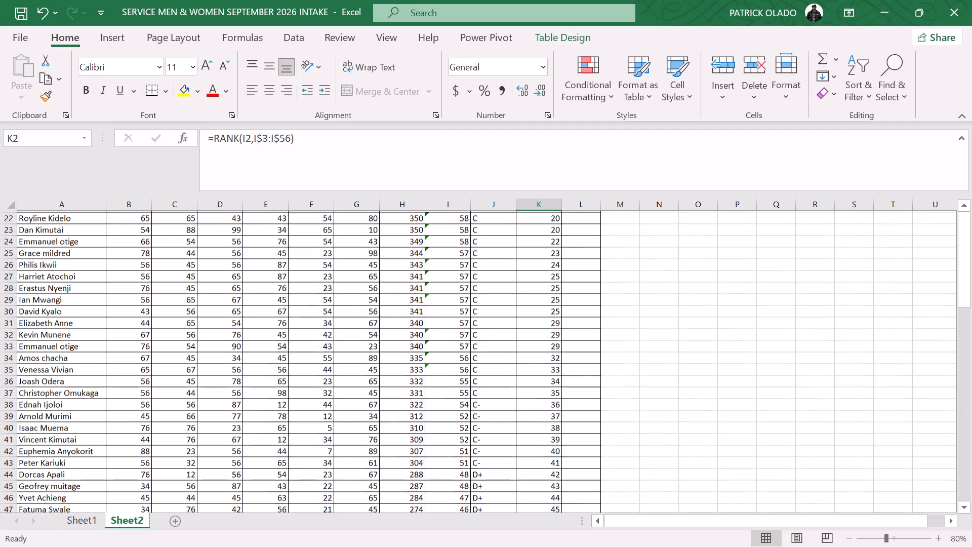
pyautogui.scroll(-2, 458, 310)
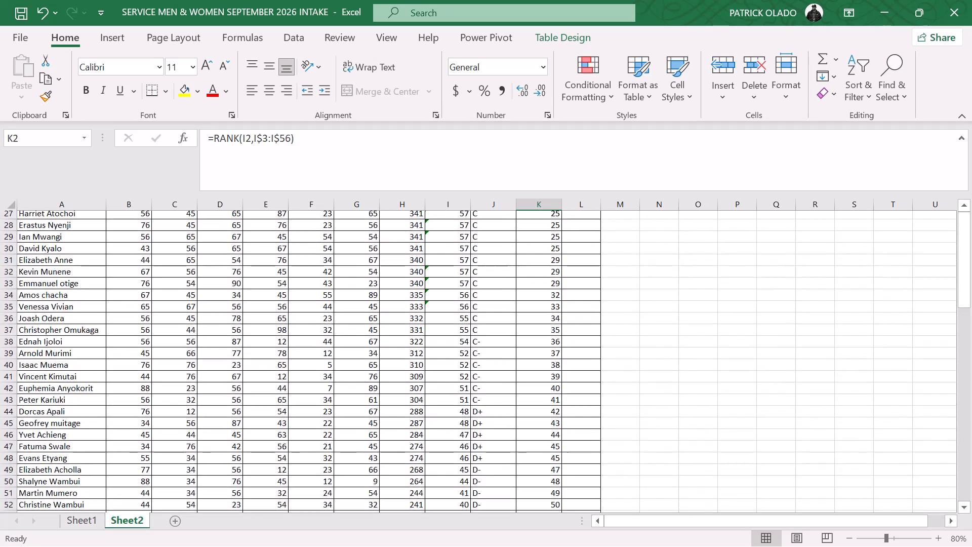
pyautogui.scroll(-1, 458, 310)
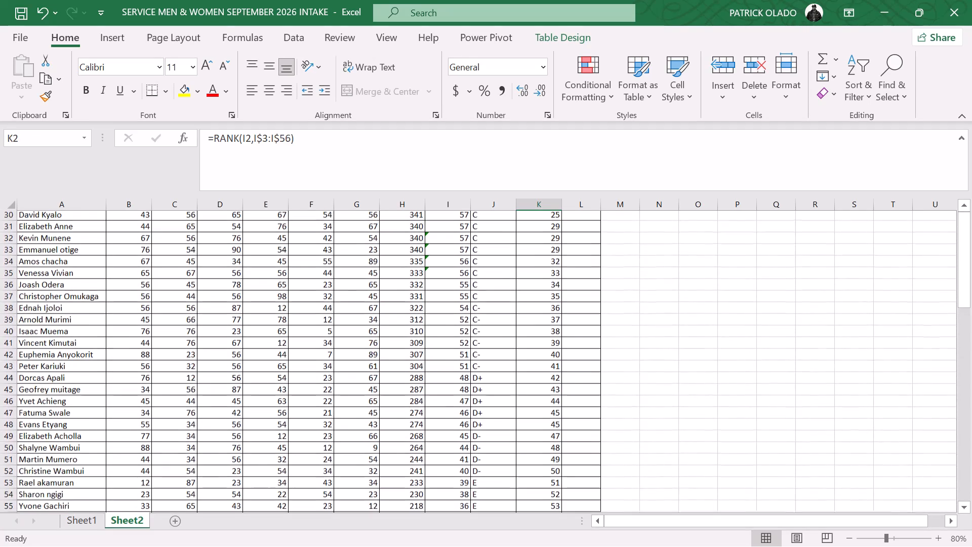
pyautogui.scroll(-2, 458, 310)
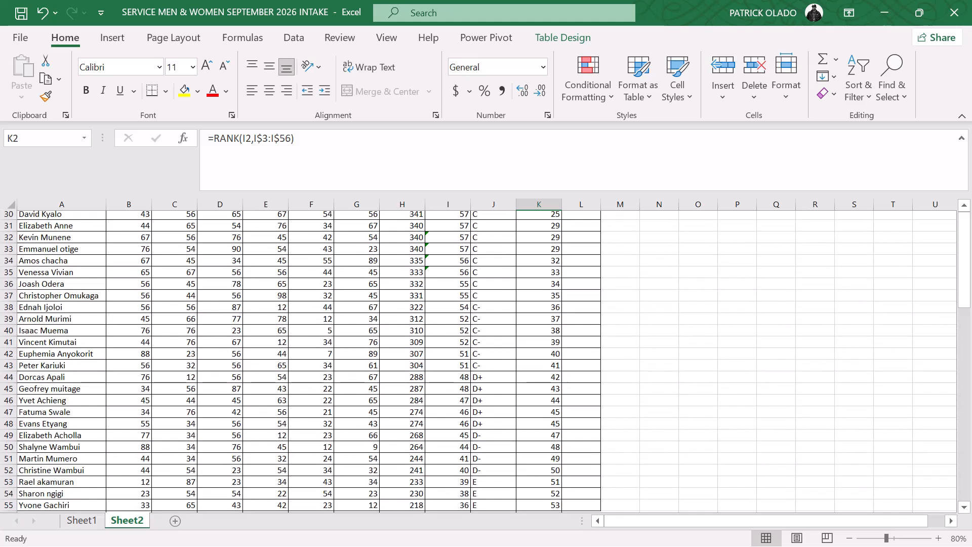
pyautogui.scroll(-2, 458, 310)
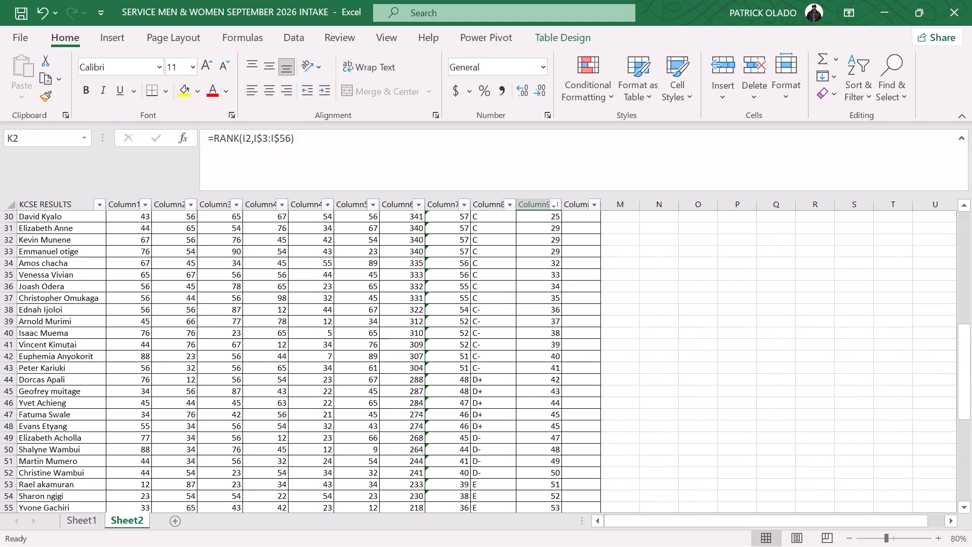
pyautogui.hscroll(1, 458, 310)
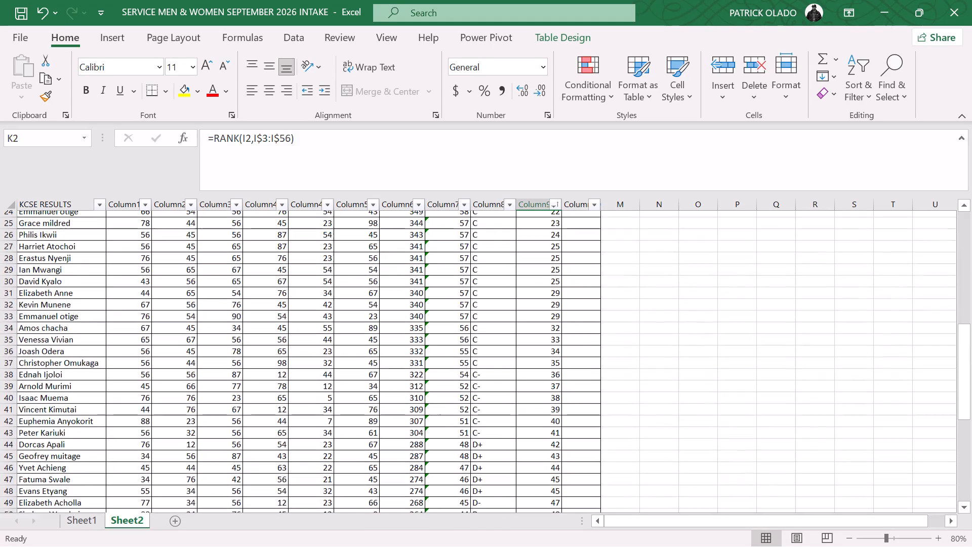
pyautogui.hscroll(1, 458, 310)
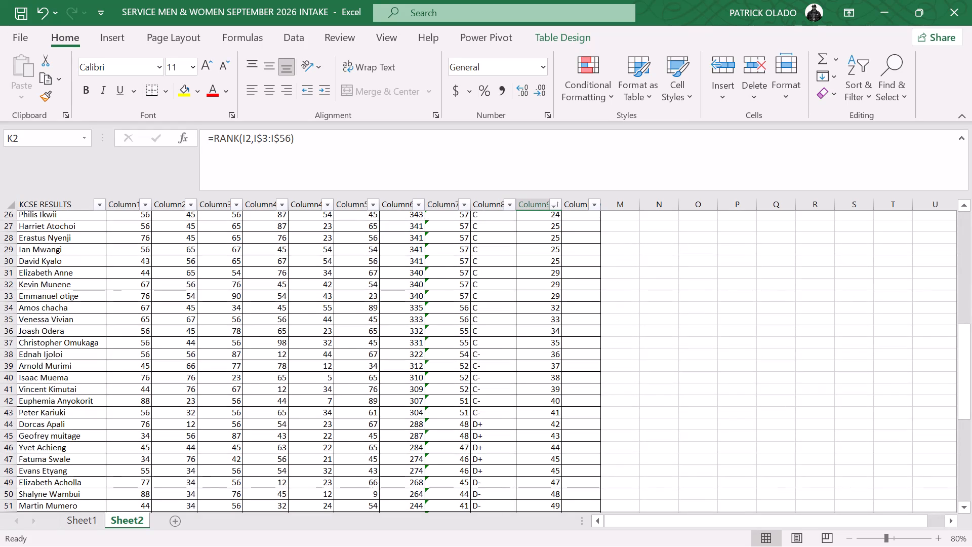
pyautogui.hscroll(1, 458, 310)
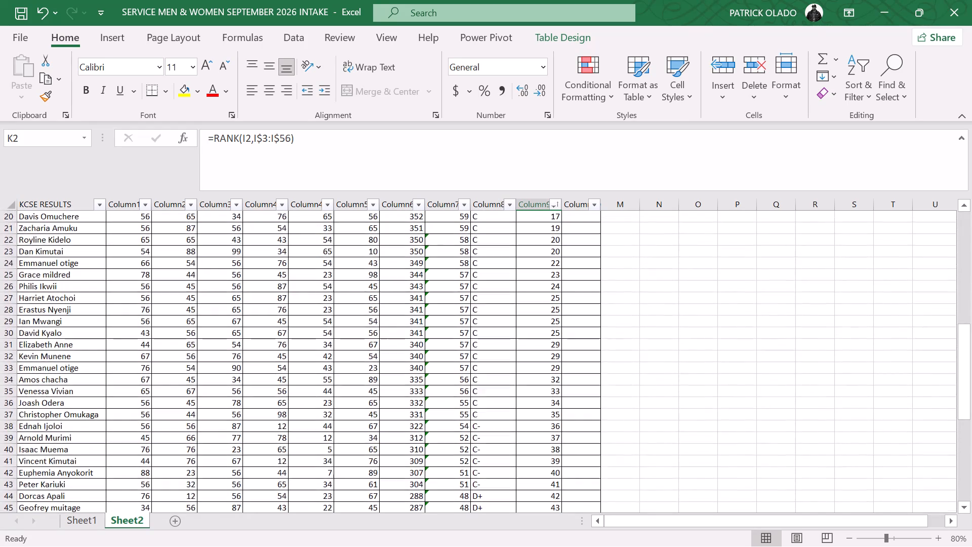
pyautogui.hscroll(1, 458, 310)
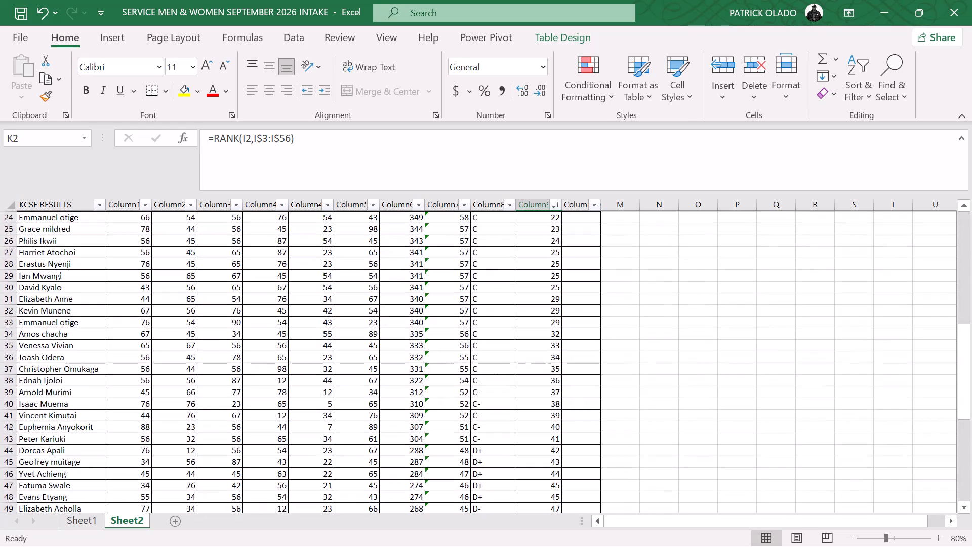
pyautogui.hscroll(2, 458, 310)
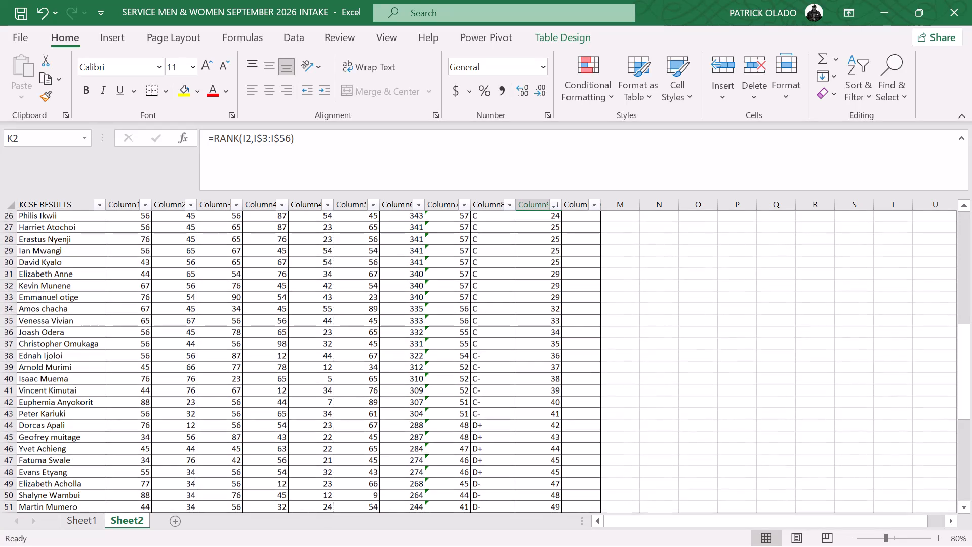
pyautogui.hscroll(2, 458, 310)
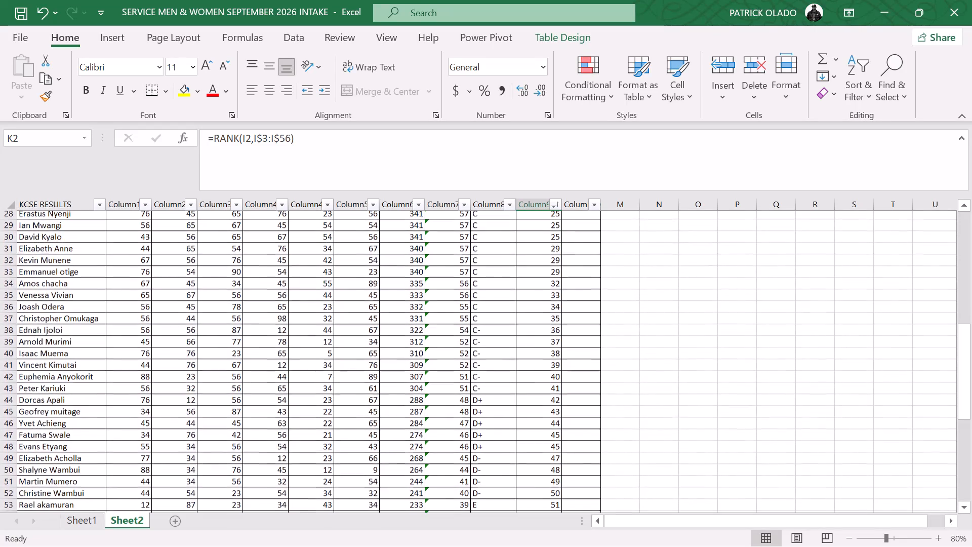
pyautogui.hscroll(2, 458, 310)
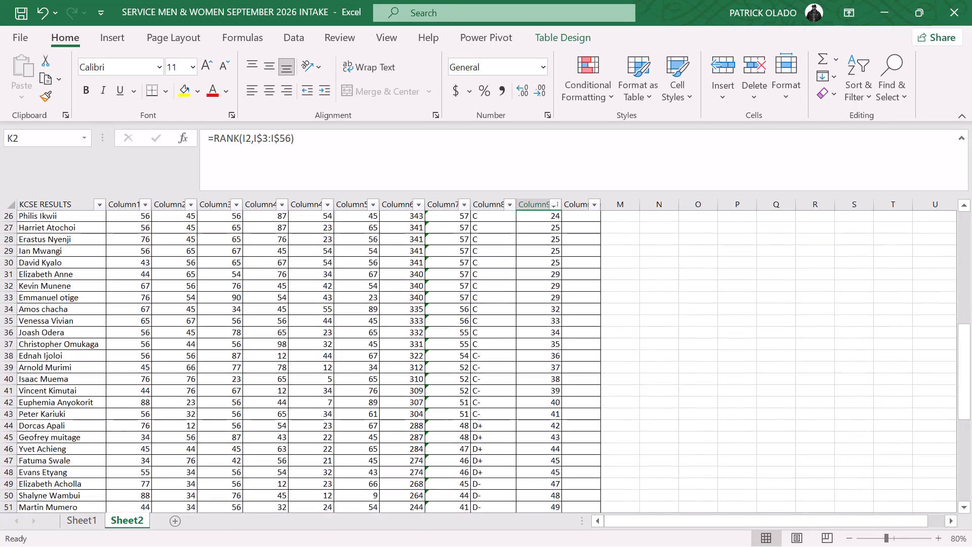
pyautogui.hscroll(2, 458, 310)
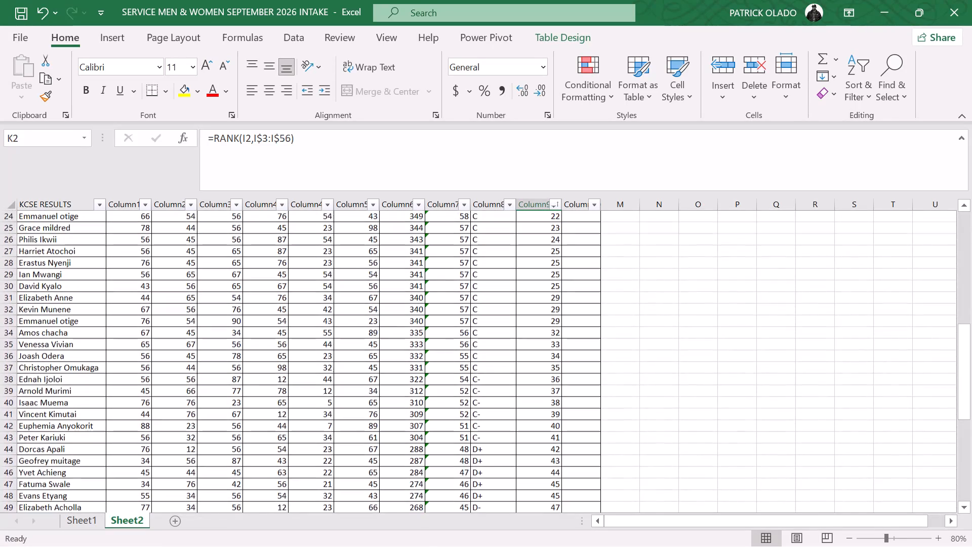
pyautogui.hscroll(1, 458, 310)
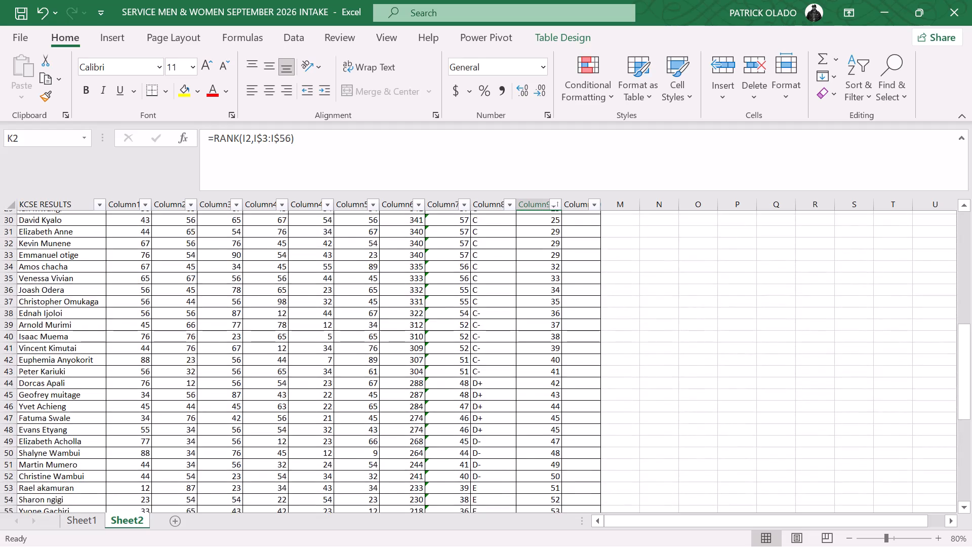
pyautogui.hscroll(1, 458, 310)
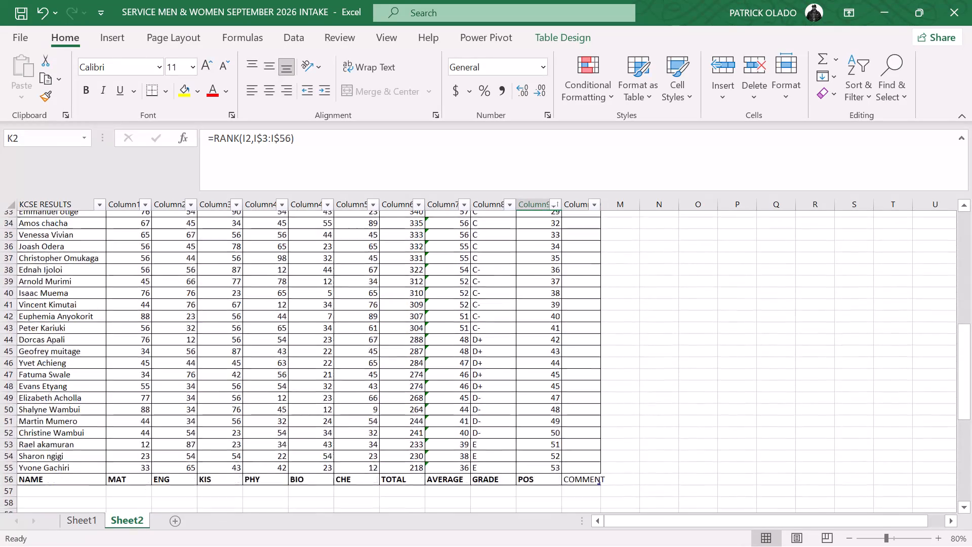
pyautogui.hscroll(1, 458, 310)
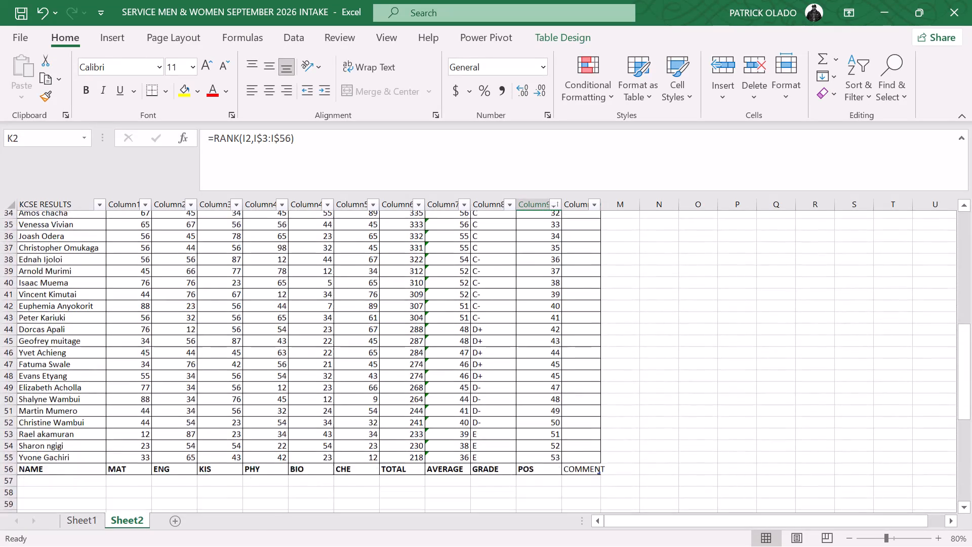
pyautogui.hscroll(1, 458, 310)
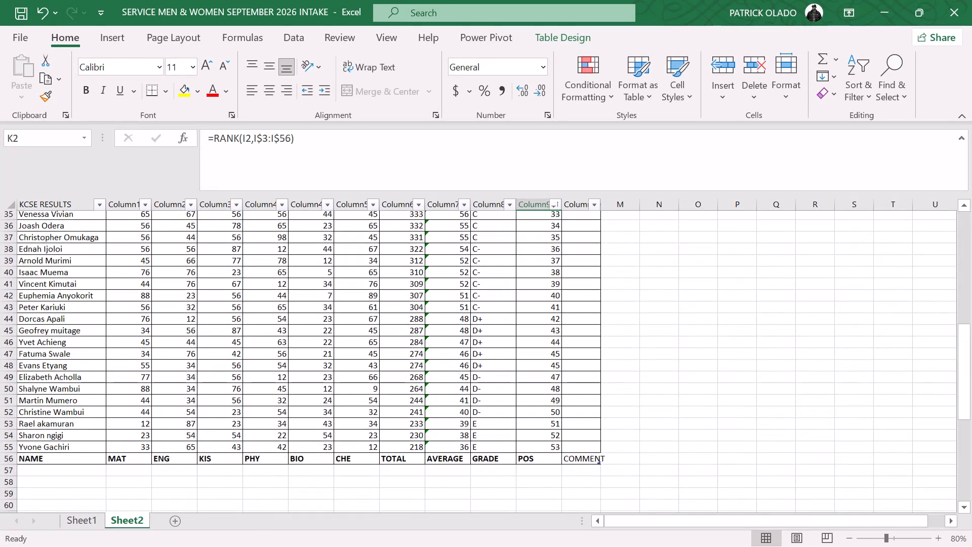
pyautogui.hscroll(3, 458, 310)
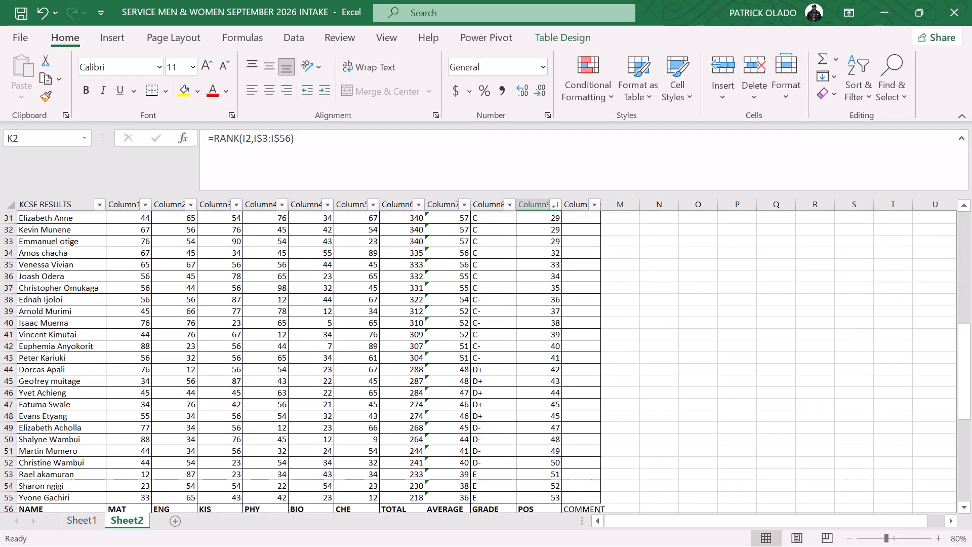
pyautogui.hscroll(1, 458, 310)
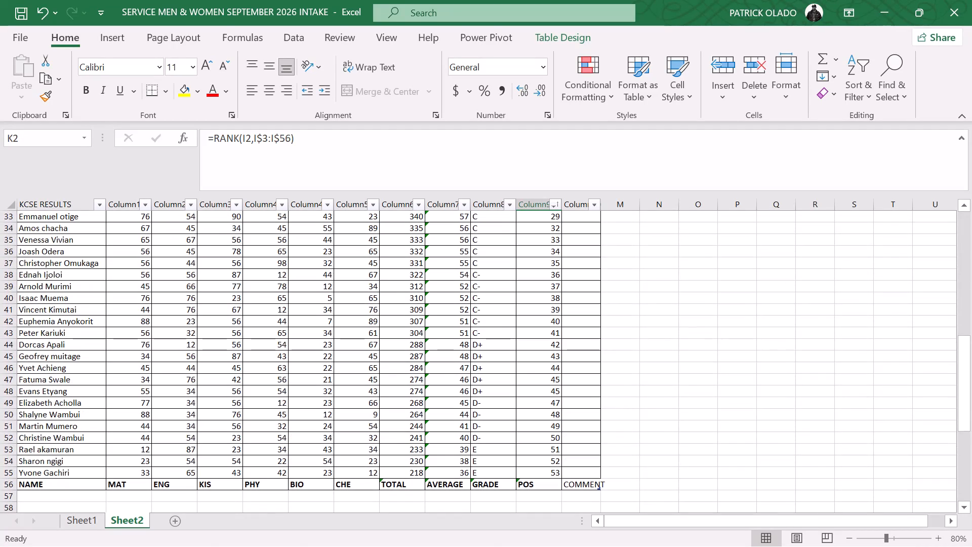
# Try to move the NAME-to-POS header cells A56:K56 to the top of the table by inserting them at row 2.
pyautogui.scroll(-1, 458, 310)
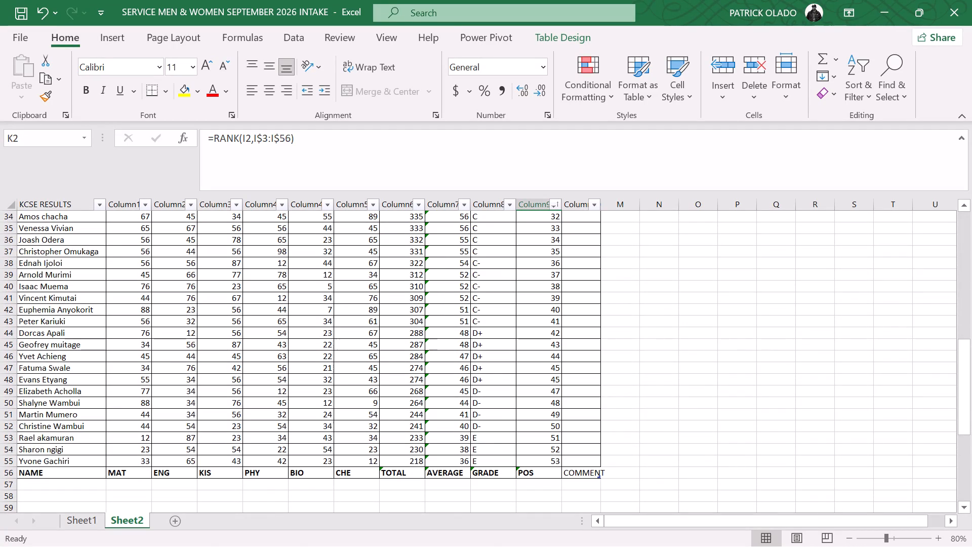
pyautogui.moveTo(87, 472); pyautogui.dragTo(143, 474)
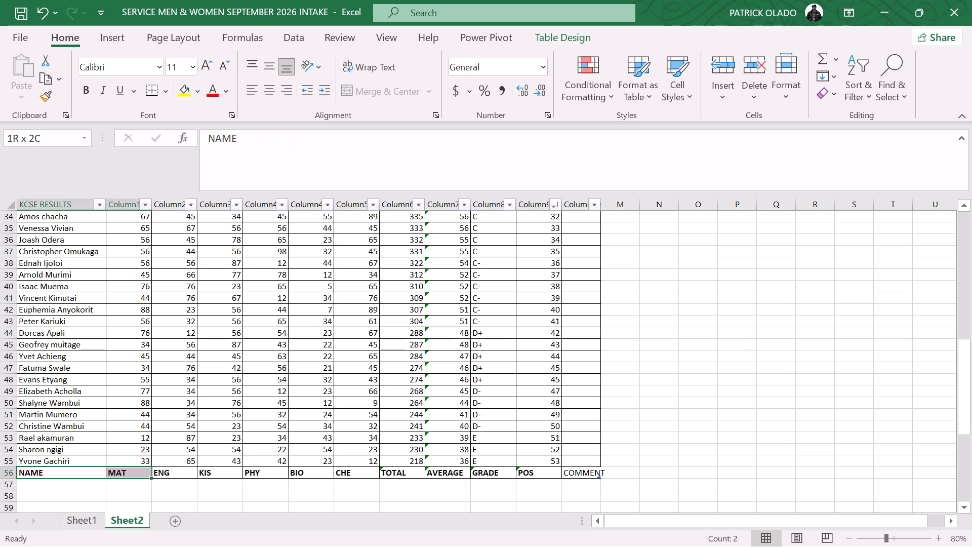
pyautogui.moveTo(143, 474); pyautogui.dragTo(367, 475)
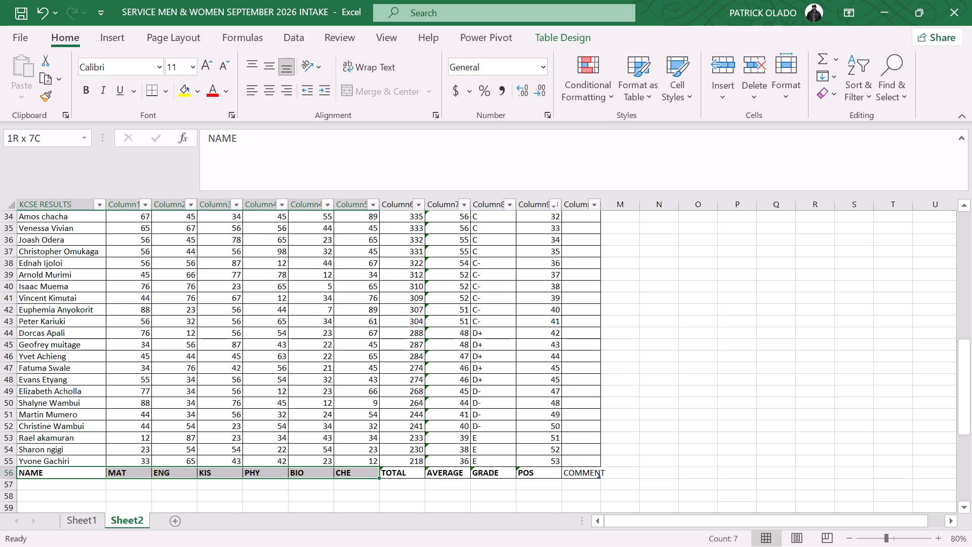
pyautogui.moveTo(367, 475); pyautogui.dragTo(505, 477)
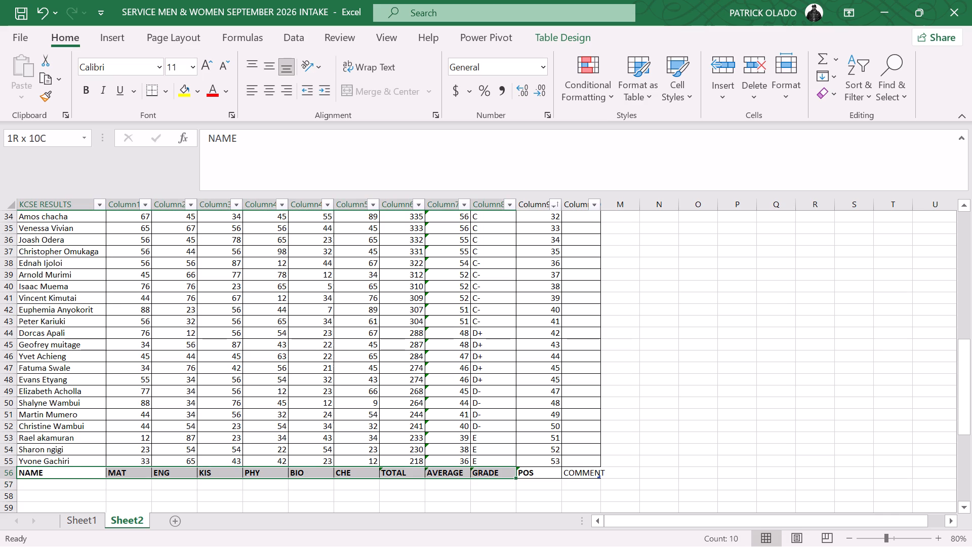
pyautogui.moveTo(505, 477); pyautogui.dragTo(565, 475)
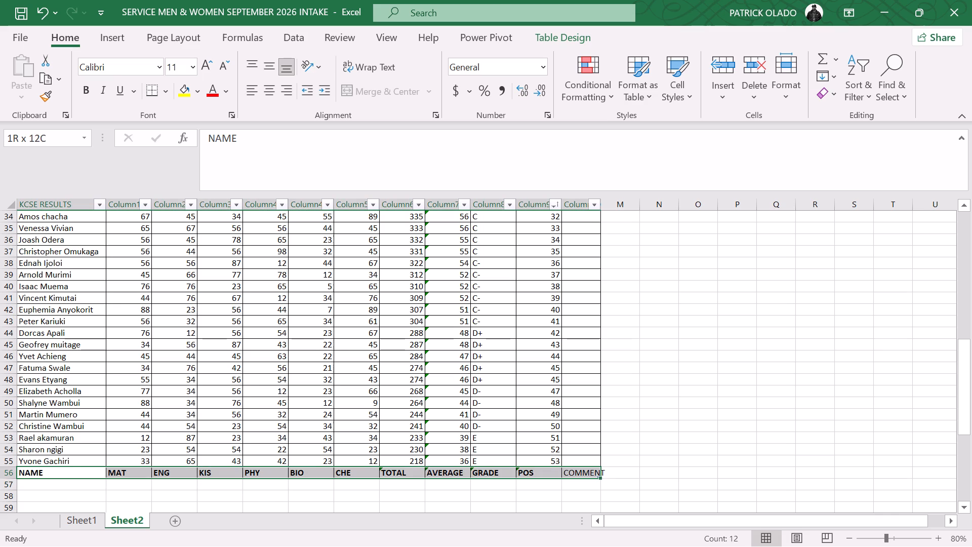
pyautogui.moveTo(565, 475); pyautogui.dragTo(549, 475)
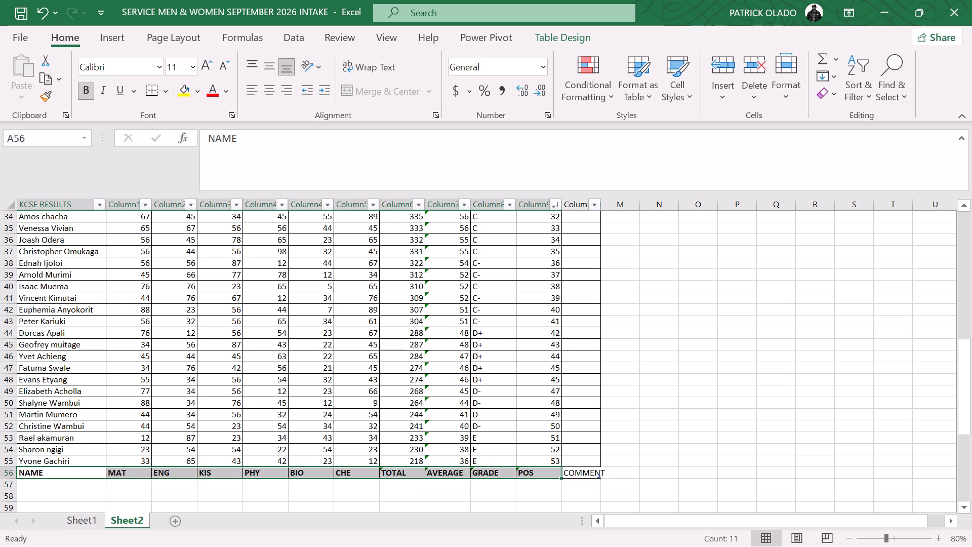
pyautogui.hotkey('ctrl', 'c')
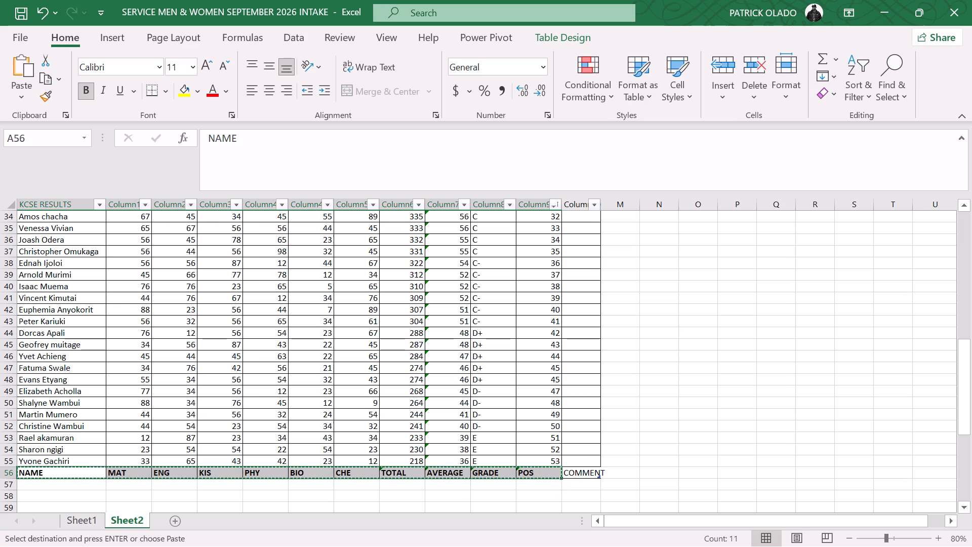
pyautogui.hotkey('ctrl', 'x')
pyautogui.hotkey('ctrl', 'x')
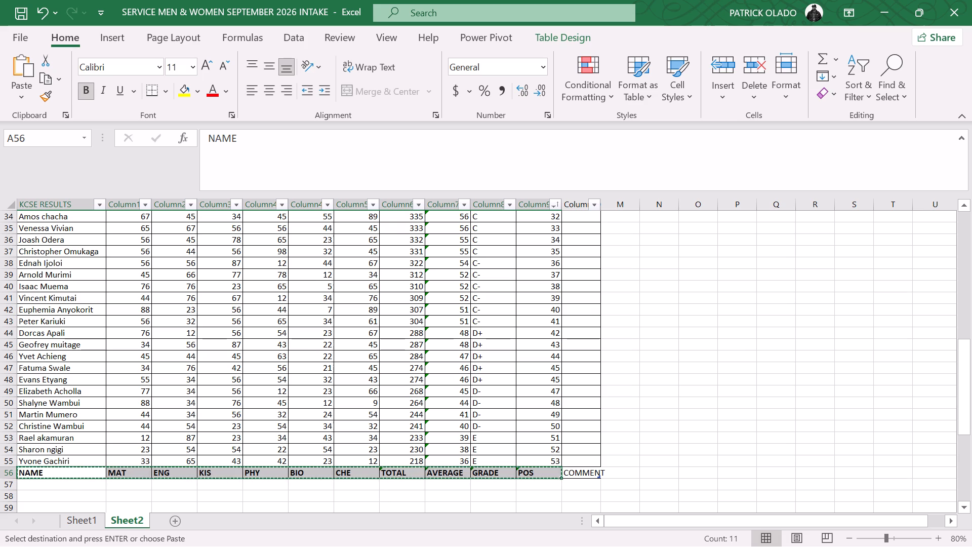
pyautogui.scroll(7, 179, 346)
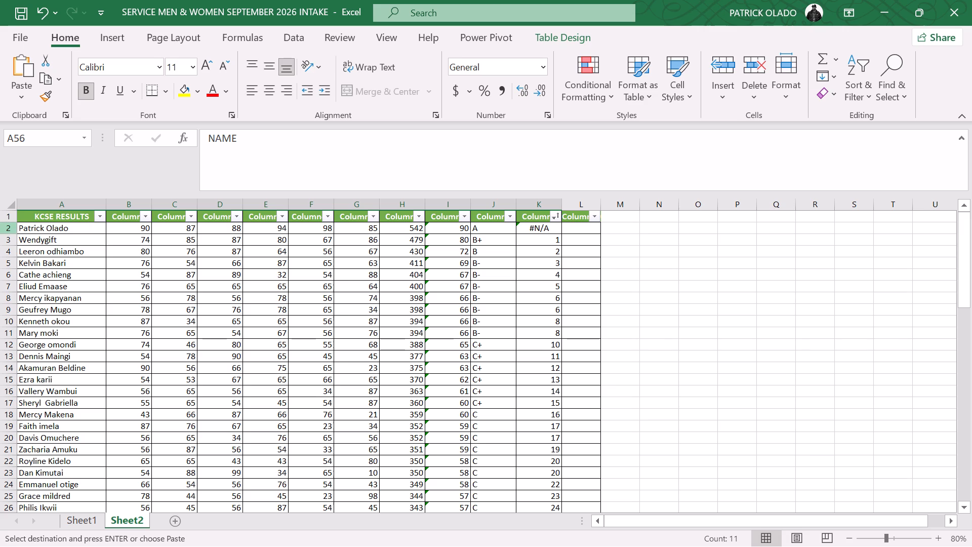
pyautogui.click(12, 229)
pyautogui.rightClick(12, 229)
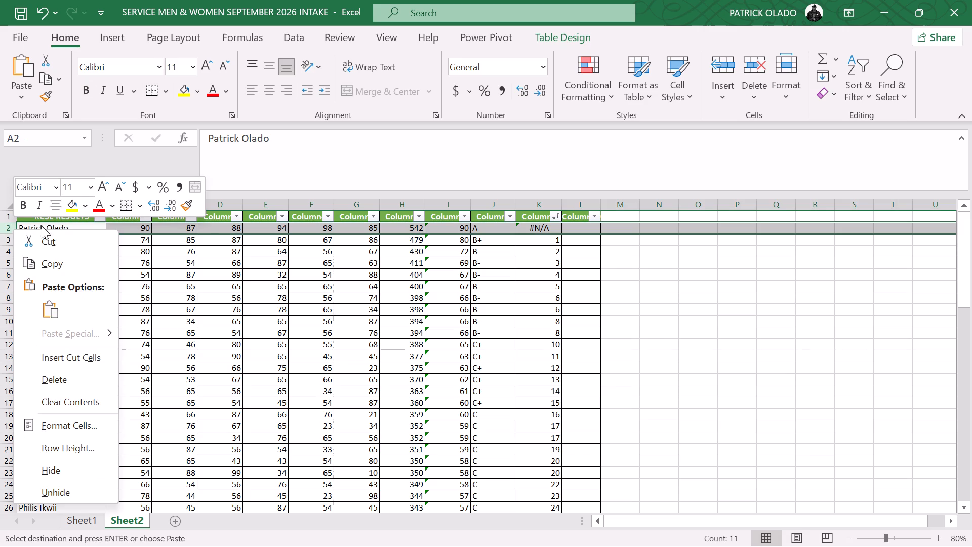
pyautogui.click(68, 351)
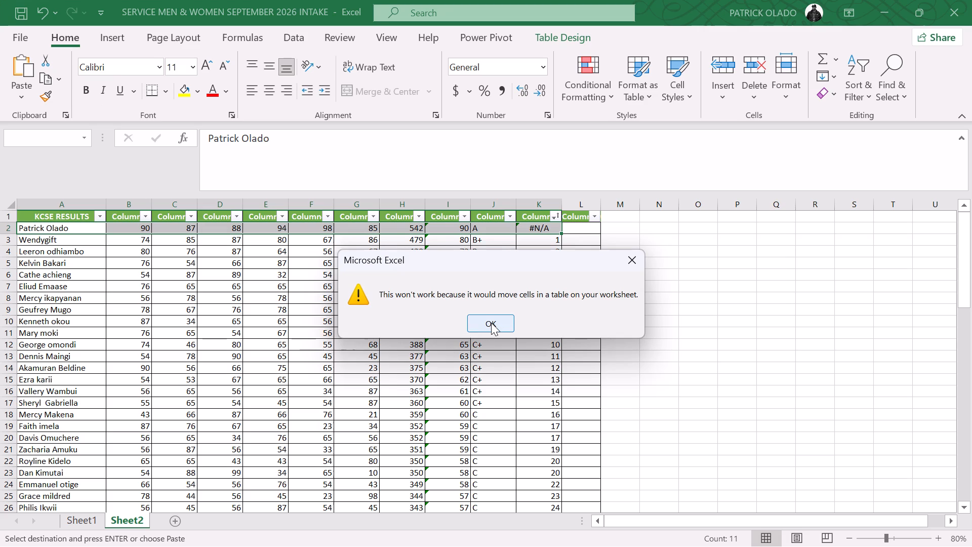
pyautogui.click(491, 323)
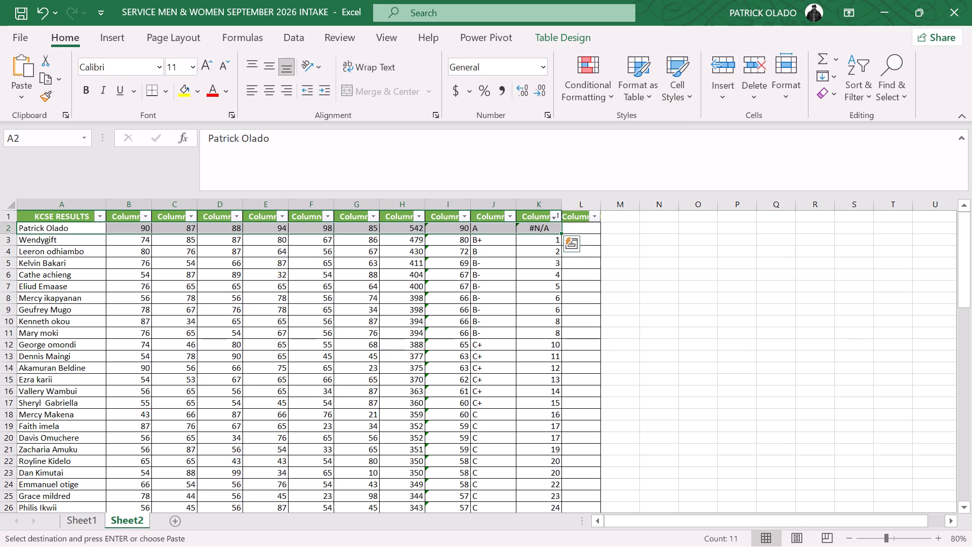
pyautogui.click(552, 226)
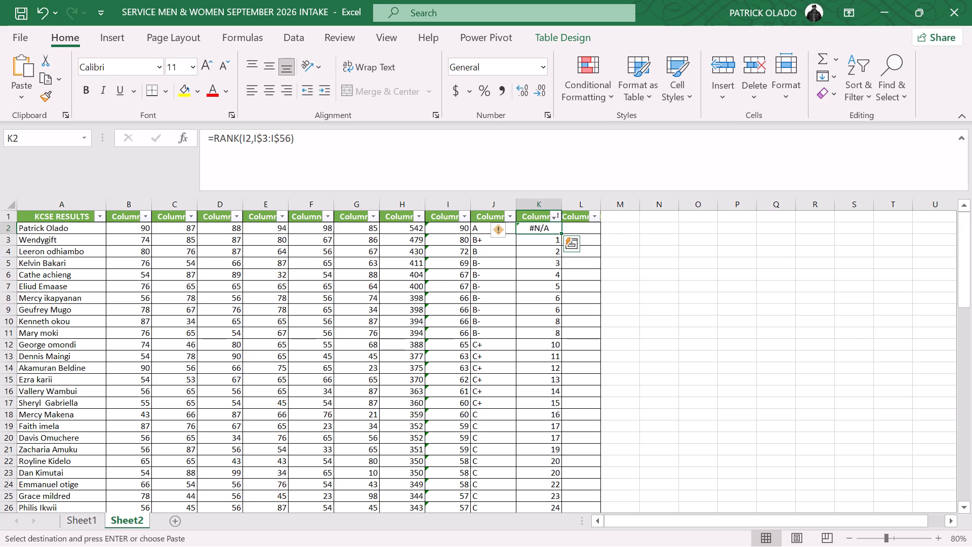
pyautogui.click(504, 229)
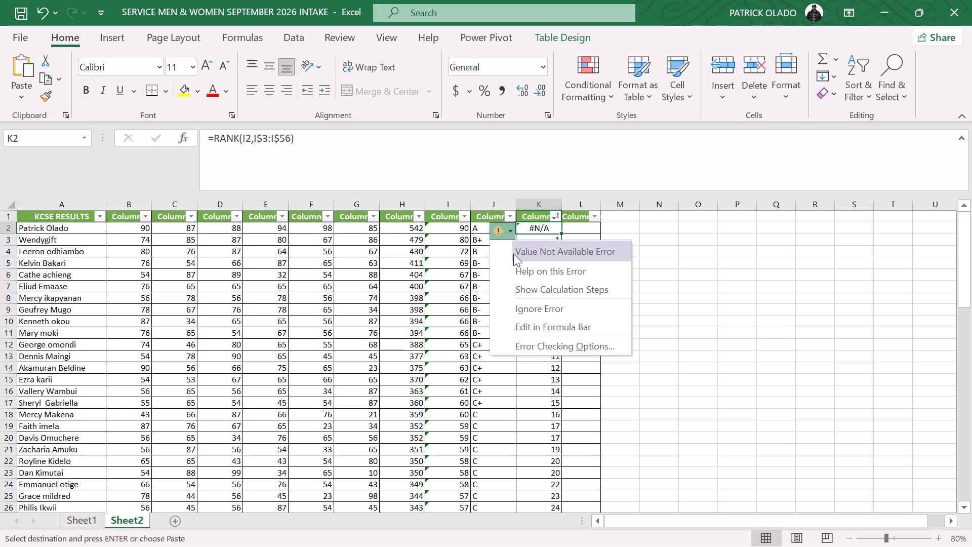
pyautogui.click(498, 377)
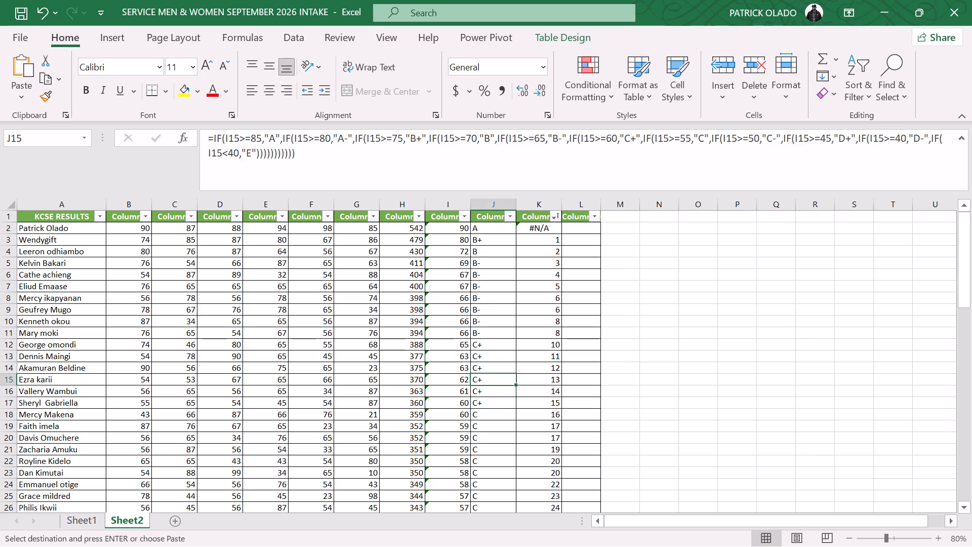
# Delete the COMMENT column (column L) from the sheet.
pyautogui.click(574, 206)
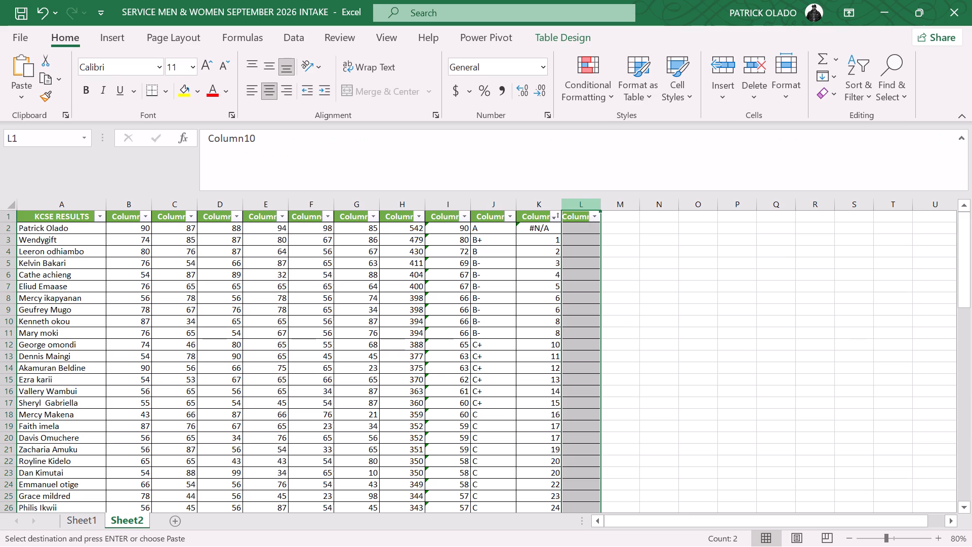
pyautogui.press('Delete')
pyautogui.rightClick(574, 206)
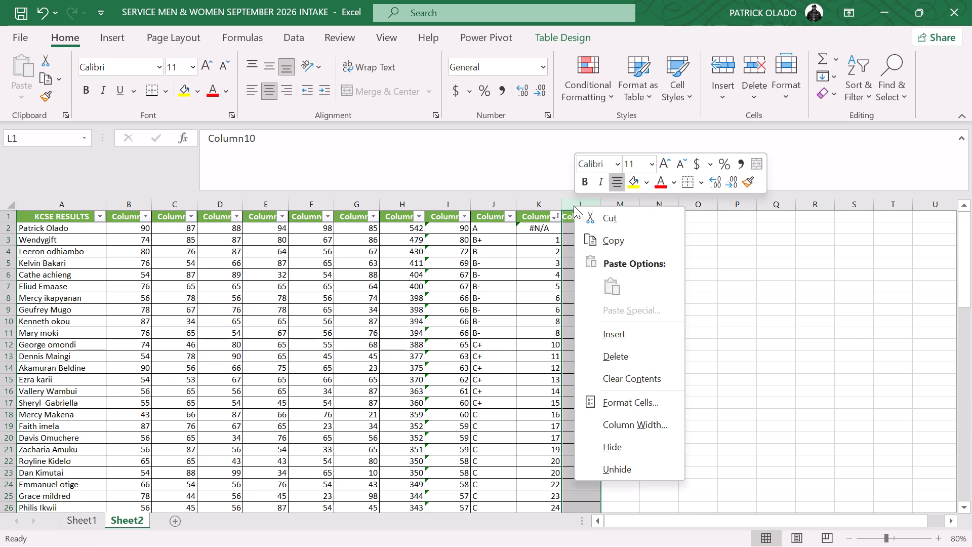
pyautogui.click(619, 347)
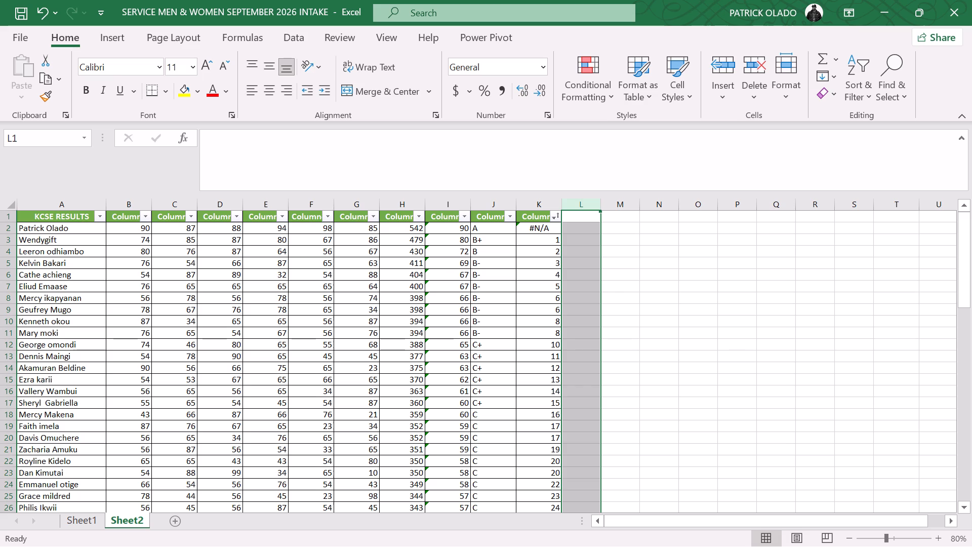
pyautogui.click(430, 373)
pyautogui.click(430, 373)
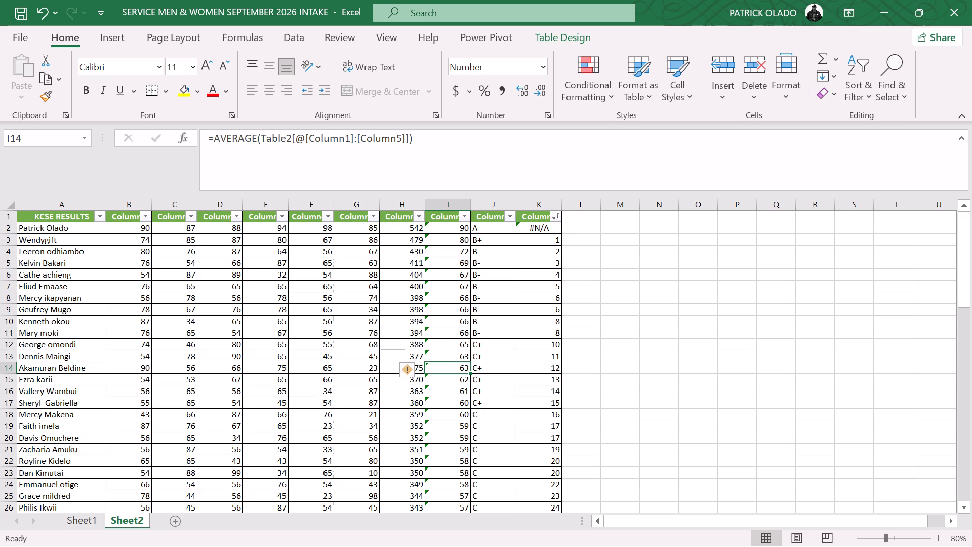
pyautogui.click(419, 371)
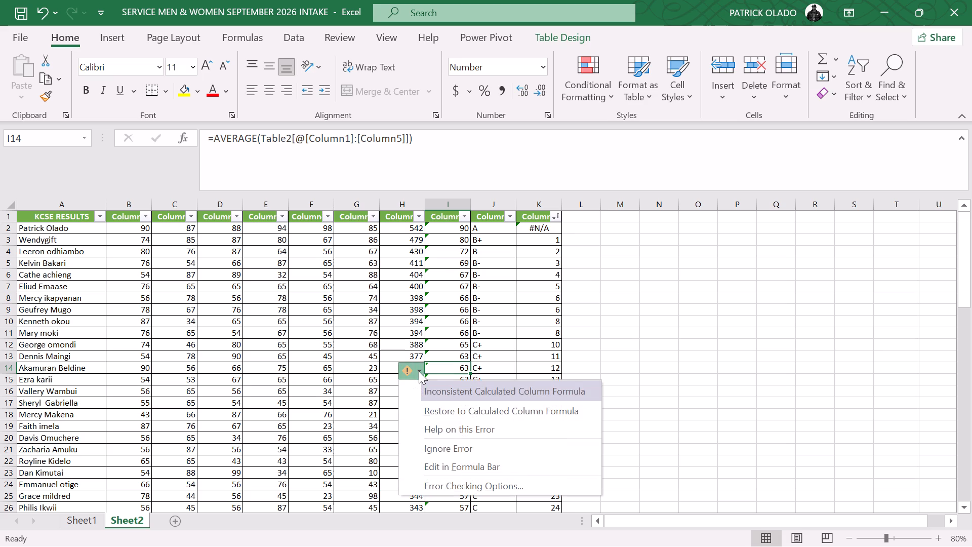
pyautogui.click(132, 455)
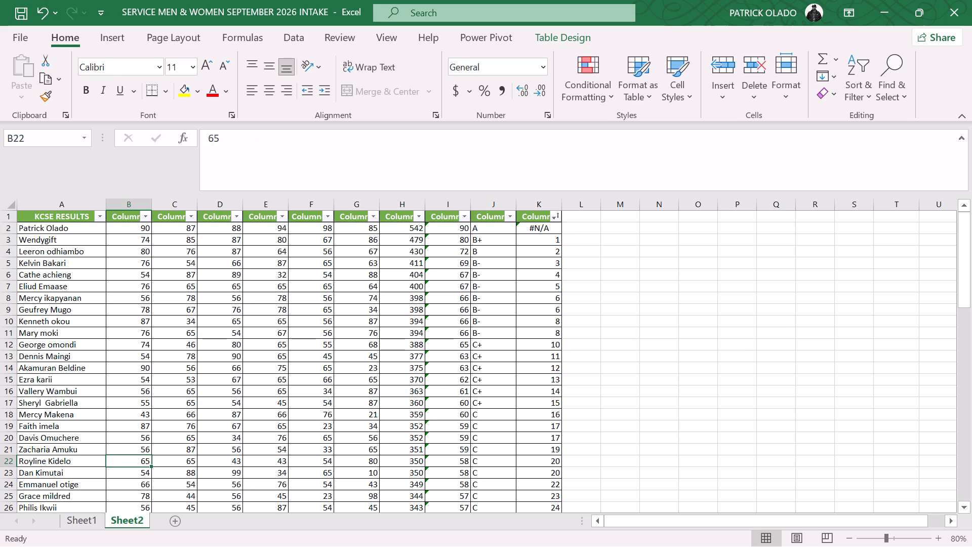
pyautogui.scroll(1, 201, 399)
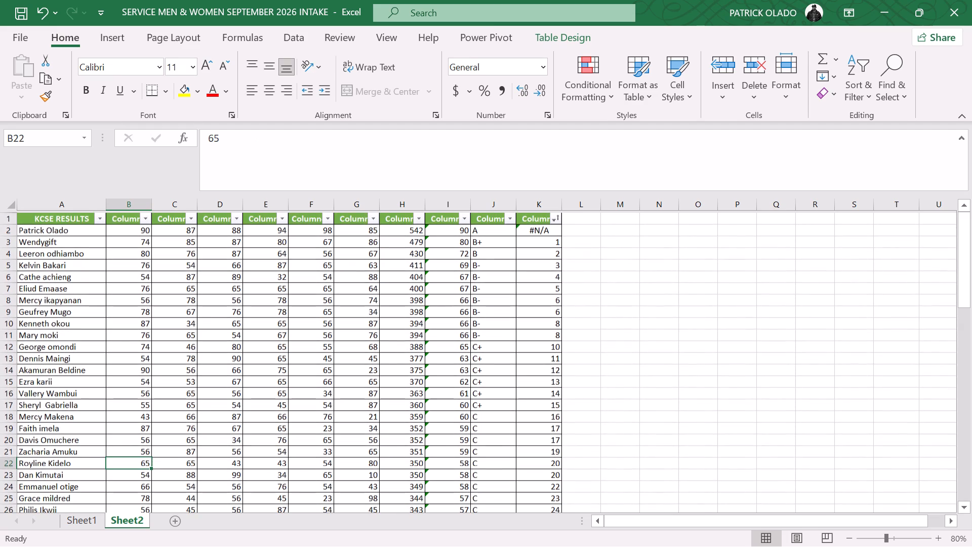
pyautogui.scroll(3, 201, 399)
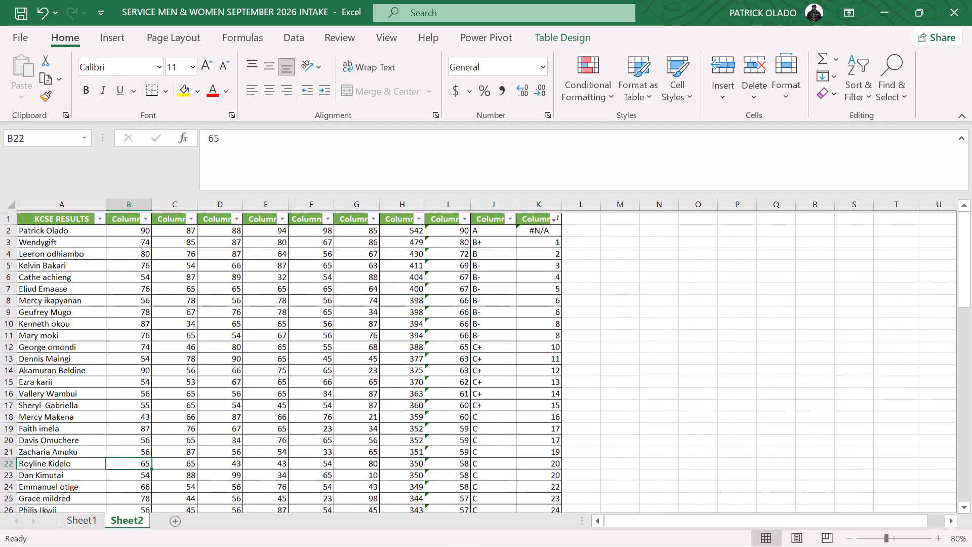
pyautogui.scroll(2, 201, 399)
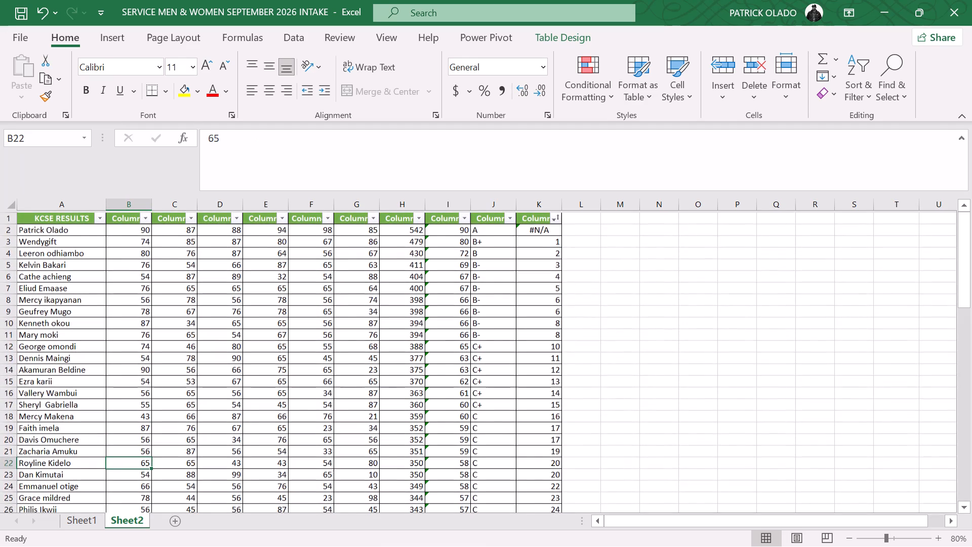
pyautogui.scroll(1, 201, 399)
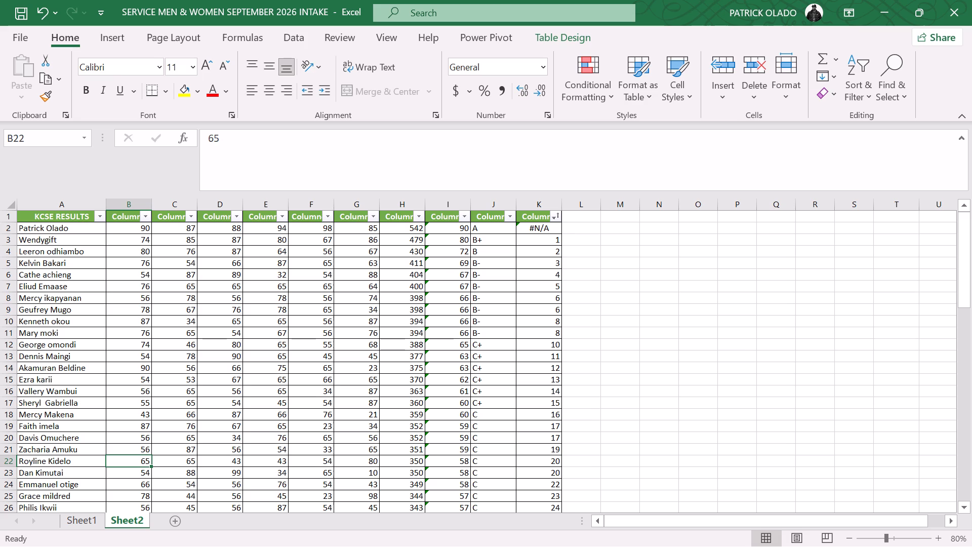
# Clear the RANK formula from the POS cell K2 in the first student's row.
pyautogui.click(536, 230)
pyautogui.press('Delete')
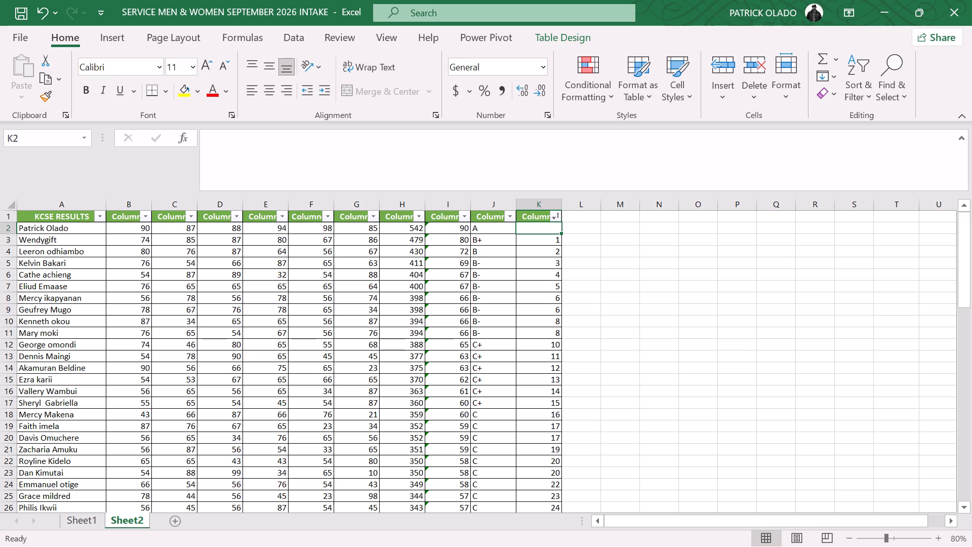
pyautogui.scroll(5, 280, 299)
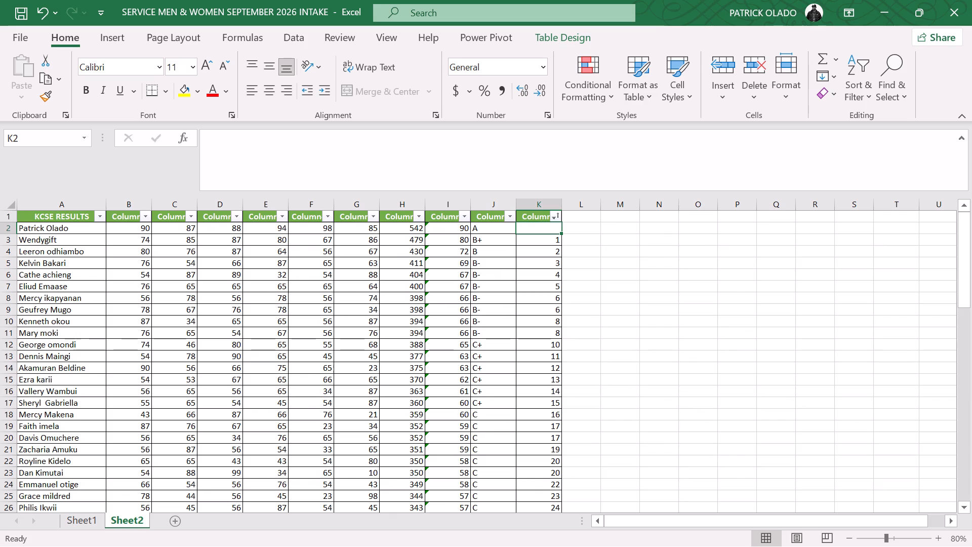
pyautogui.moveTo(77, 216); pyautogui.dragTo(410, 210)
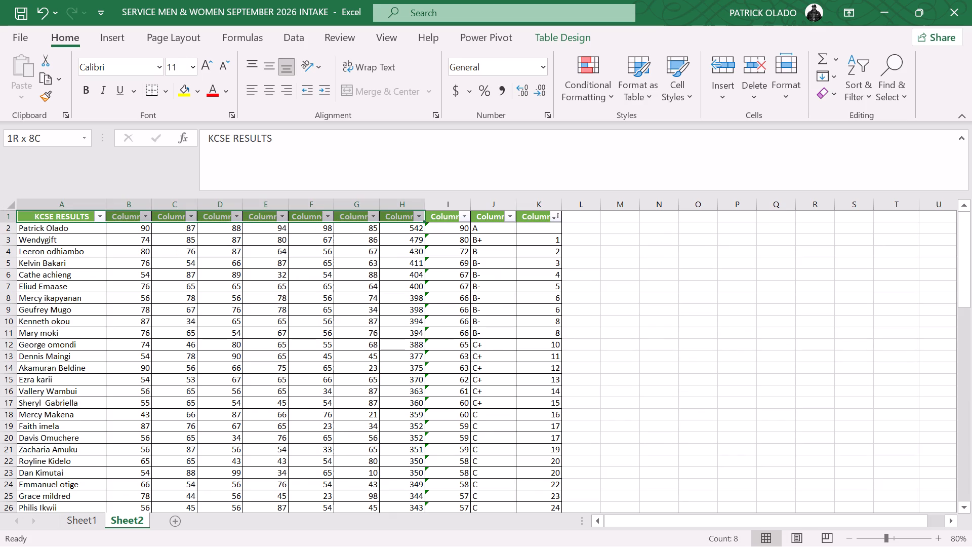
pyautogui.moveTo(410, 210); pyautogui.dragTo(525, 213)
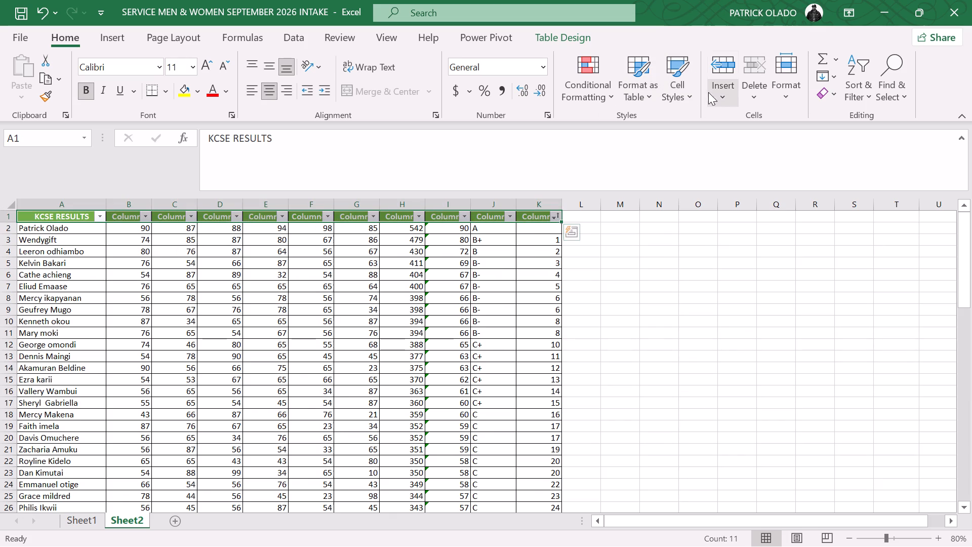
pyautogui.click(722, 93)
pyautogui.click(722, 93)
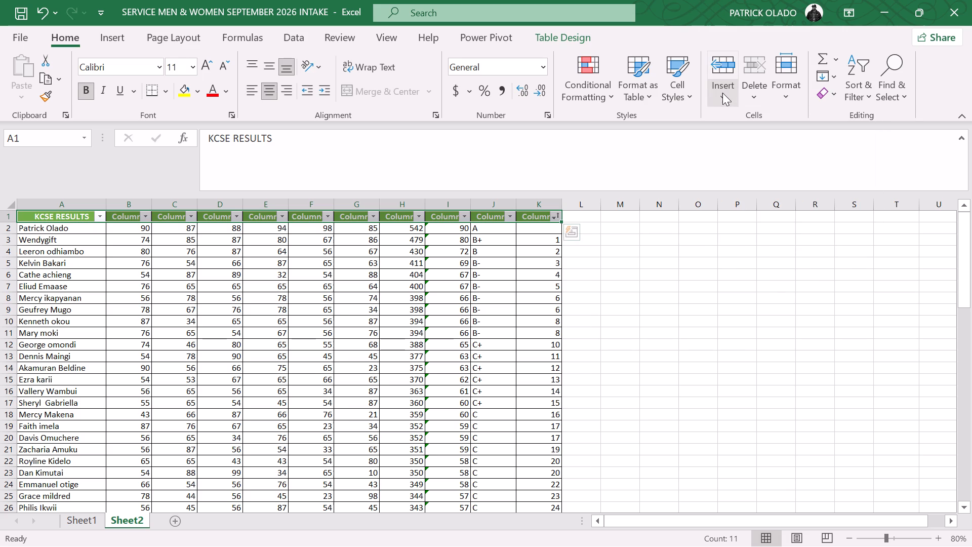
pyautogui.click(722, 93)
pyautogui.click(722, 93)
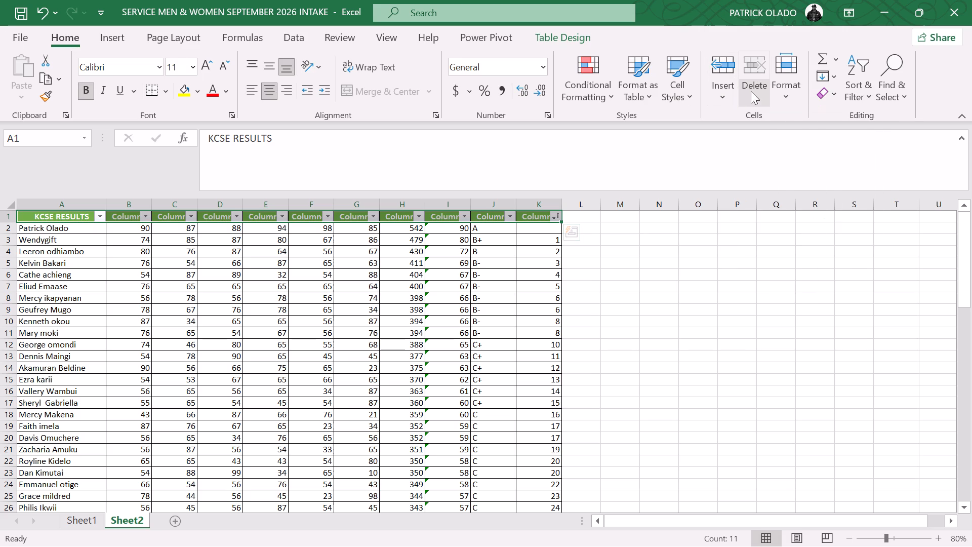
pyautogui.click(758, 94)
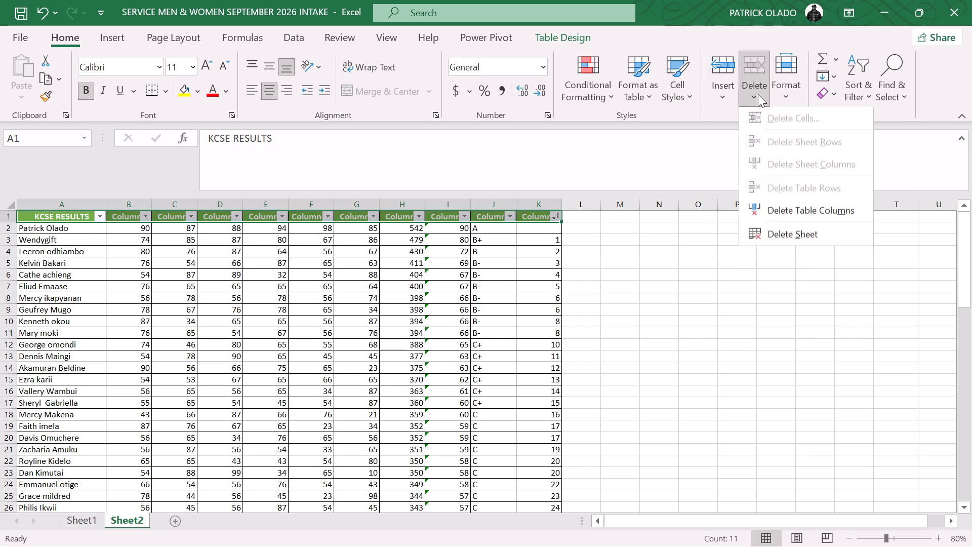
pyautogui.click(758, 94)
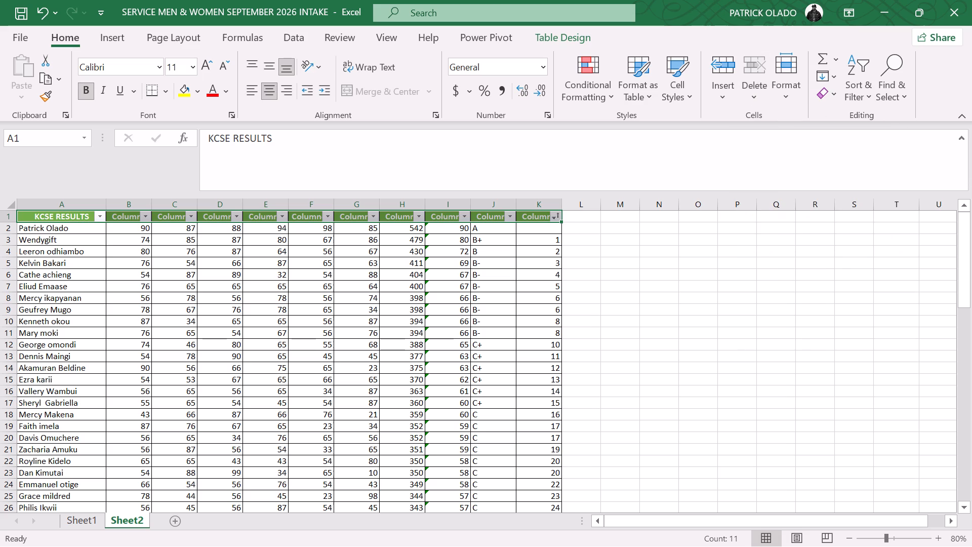
# Collapse the ribbon to make room for more rows of the results table.
pyautogui.click(958, 116)
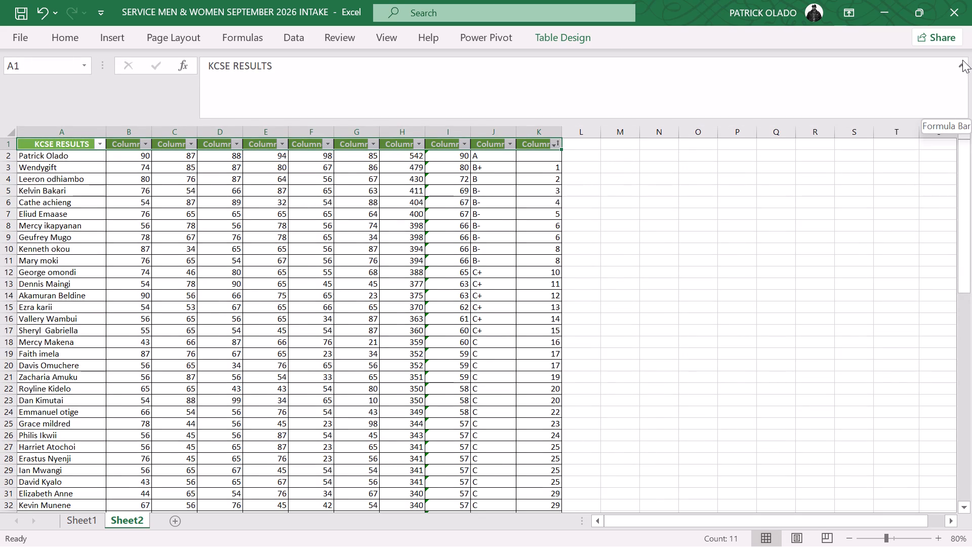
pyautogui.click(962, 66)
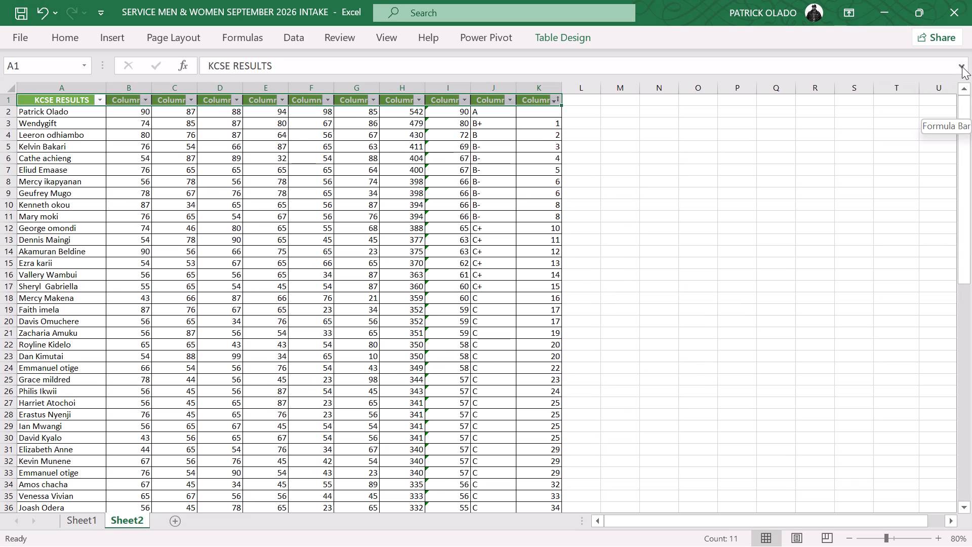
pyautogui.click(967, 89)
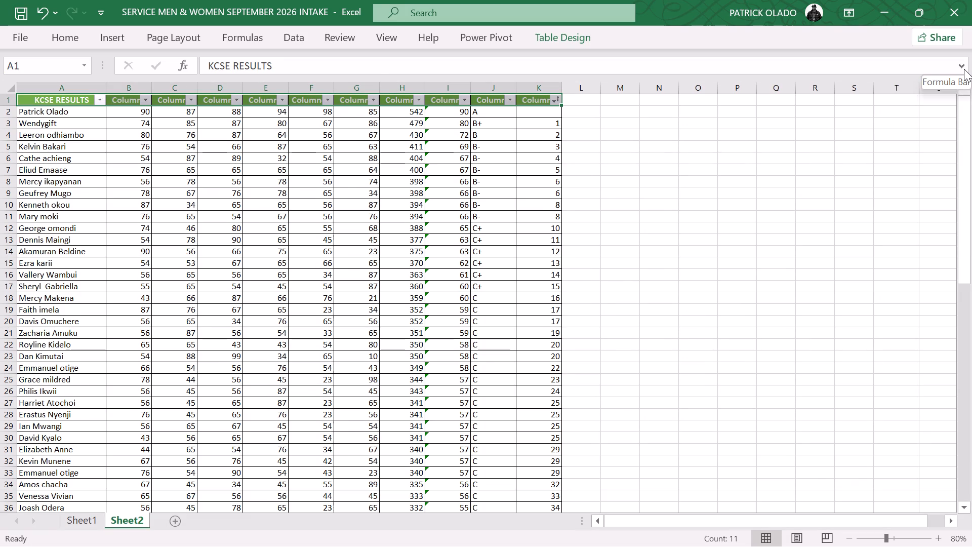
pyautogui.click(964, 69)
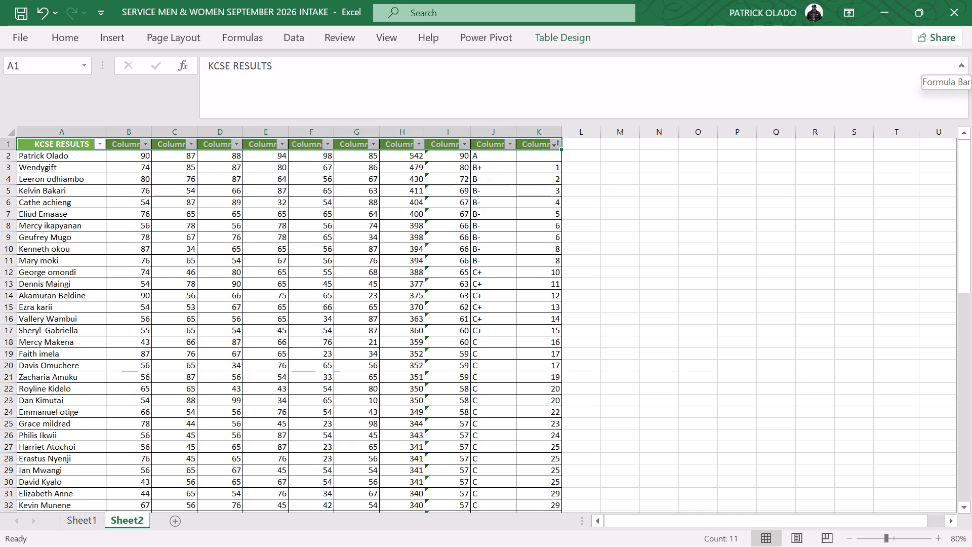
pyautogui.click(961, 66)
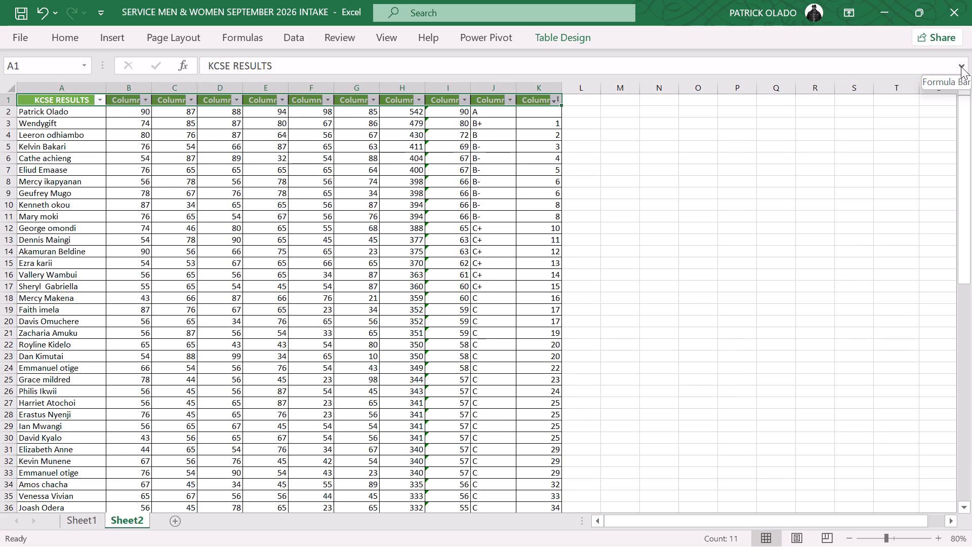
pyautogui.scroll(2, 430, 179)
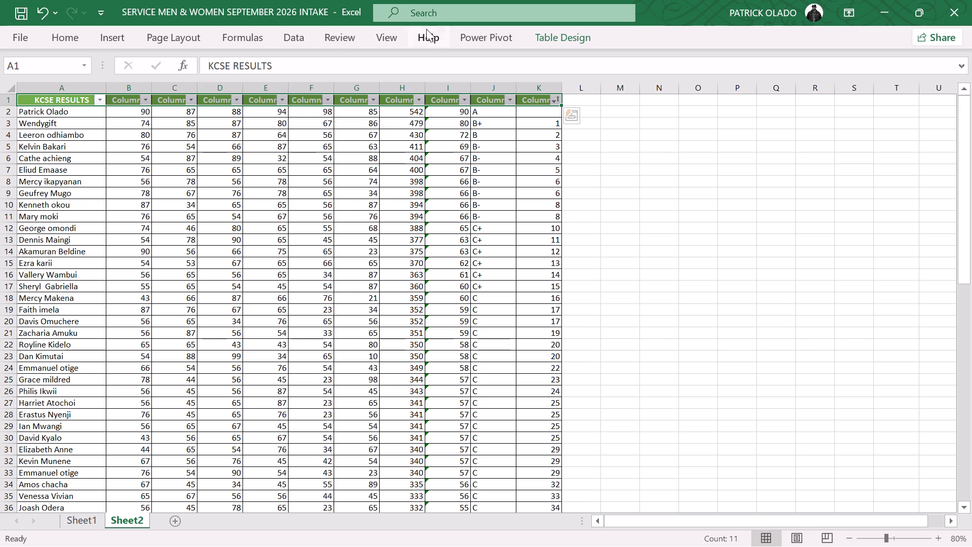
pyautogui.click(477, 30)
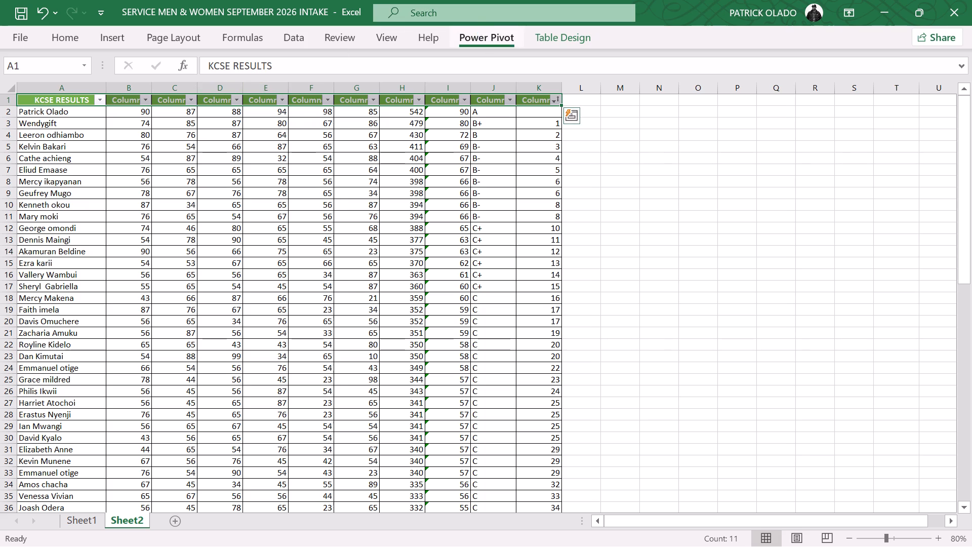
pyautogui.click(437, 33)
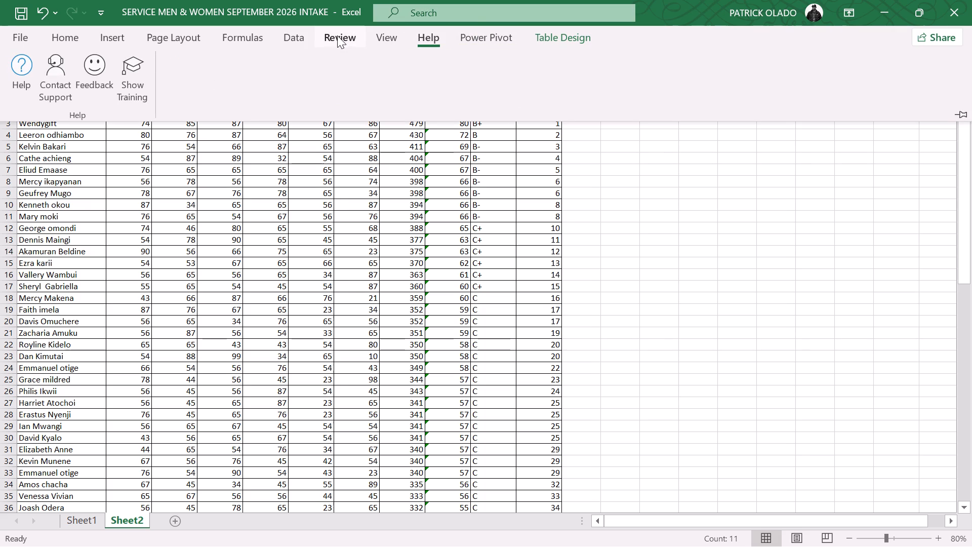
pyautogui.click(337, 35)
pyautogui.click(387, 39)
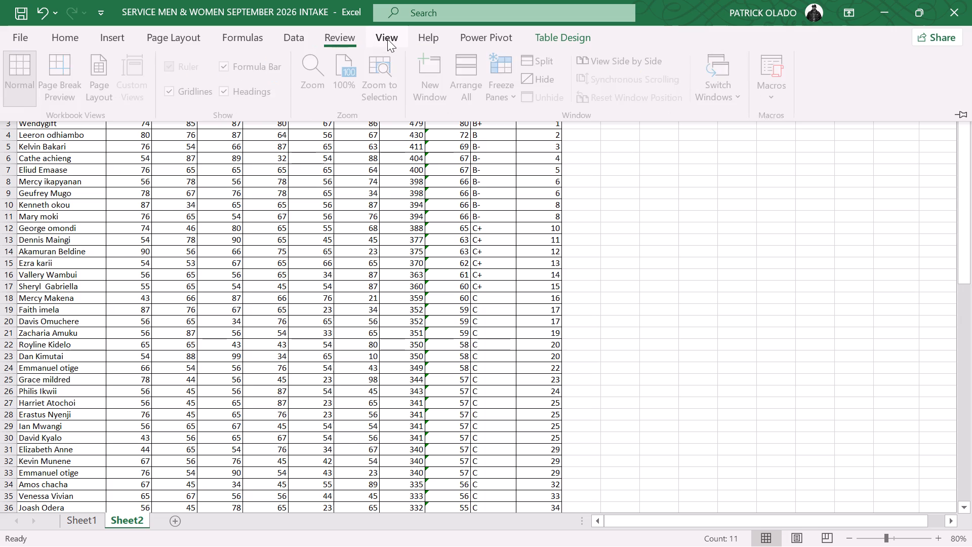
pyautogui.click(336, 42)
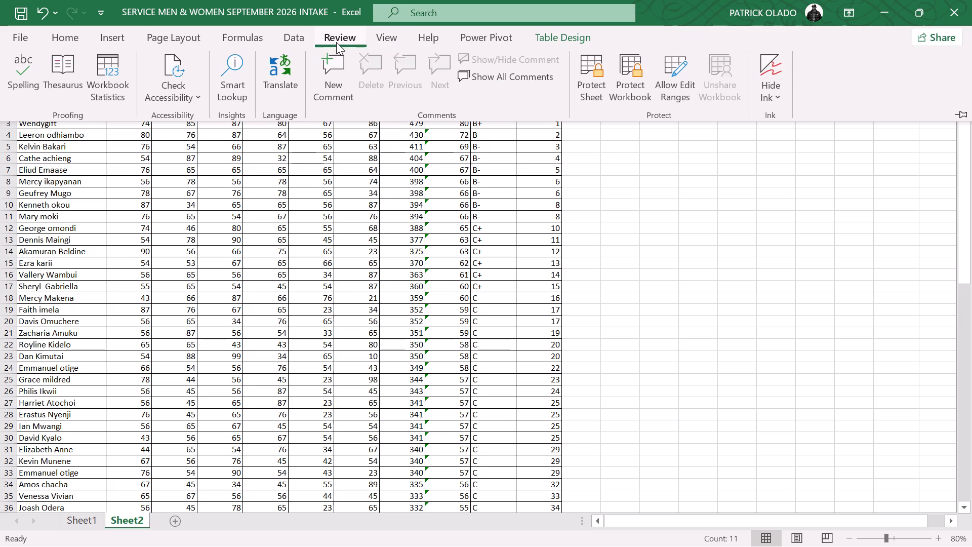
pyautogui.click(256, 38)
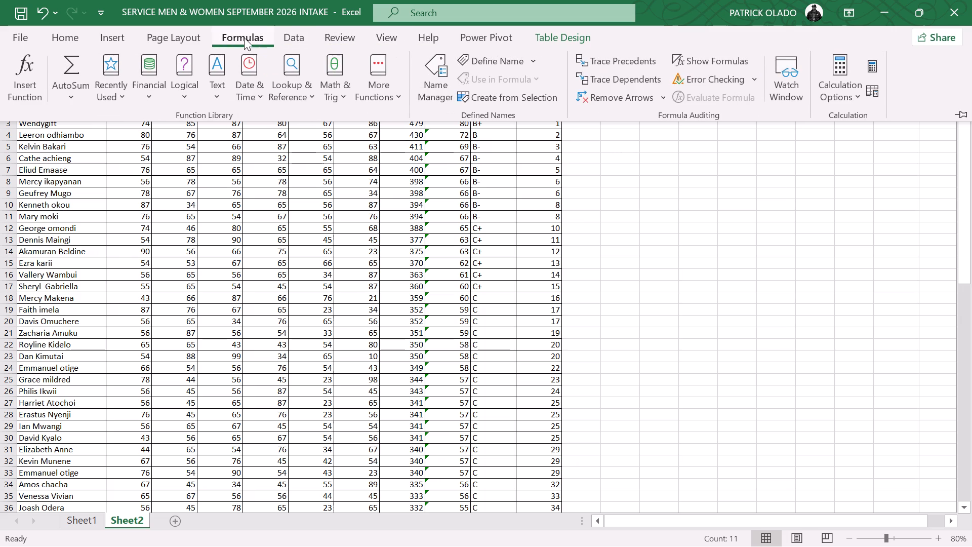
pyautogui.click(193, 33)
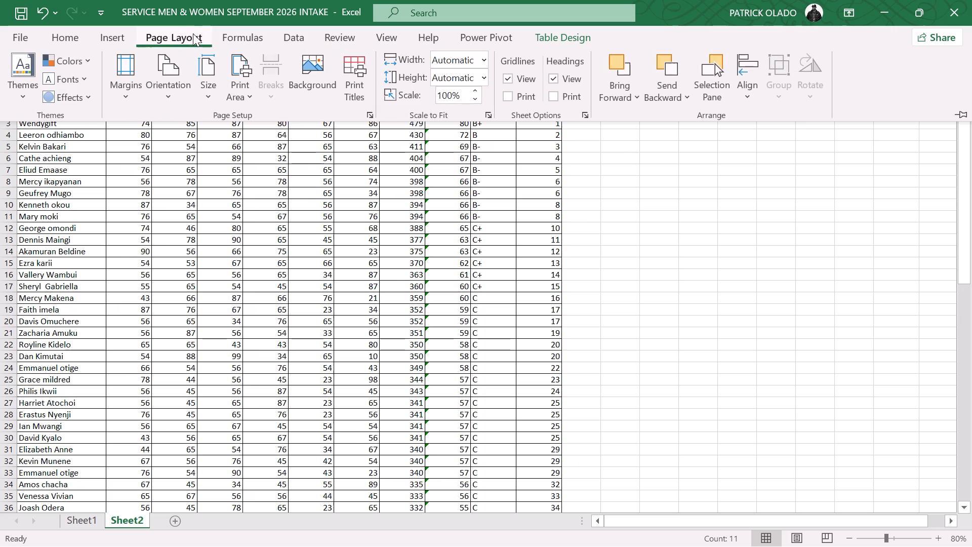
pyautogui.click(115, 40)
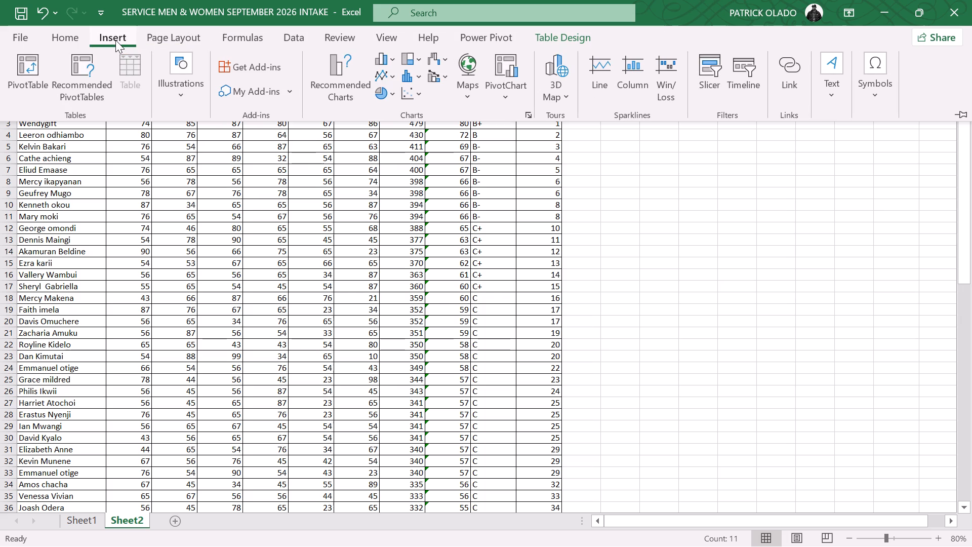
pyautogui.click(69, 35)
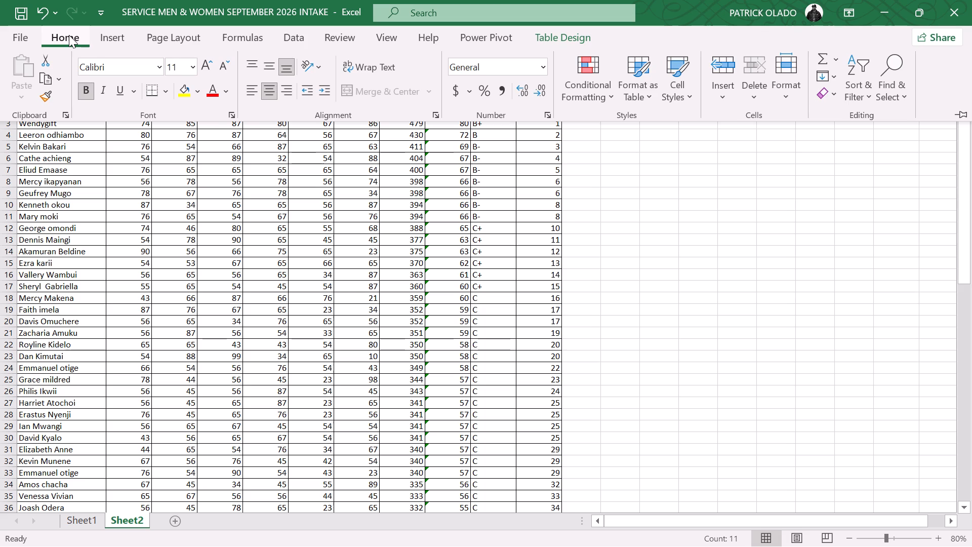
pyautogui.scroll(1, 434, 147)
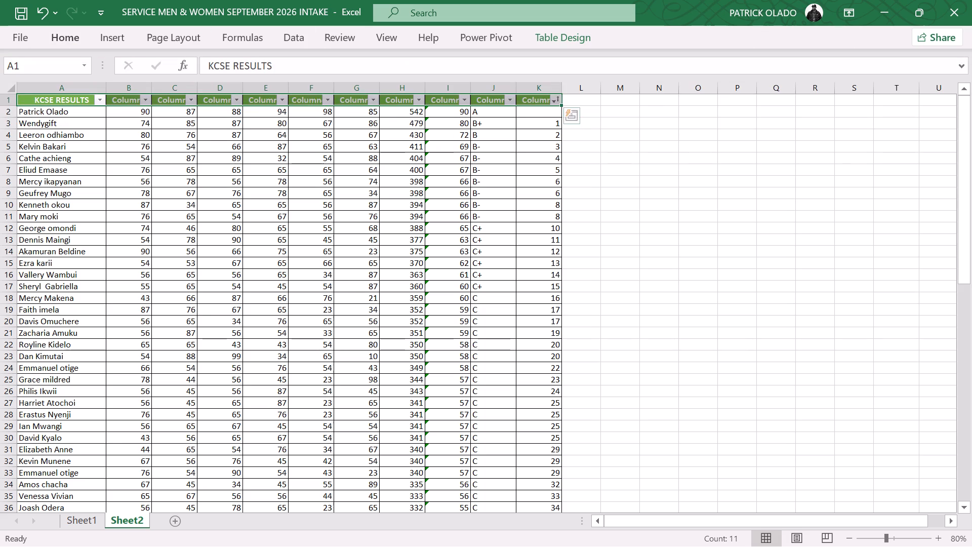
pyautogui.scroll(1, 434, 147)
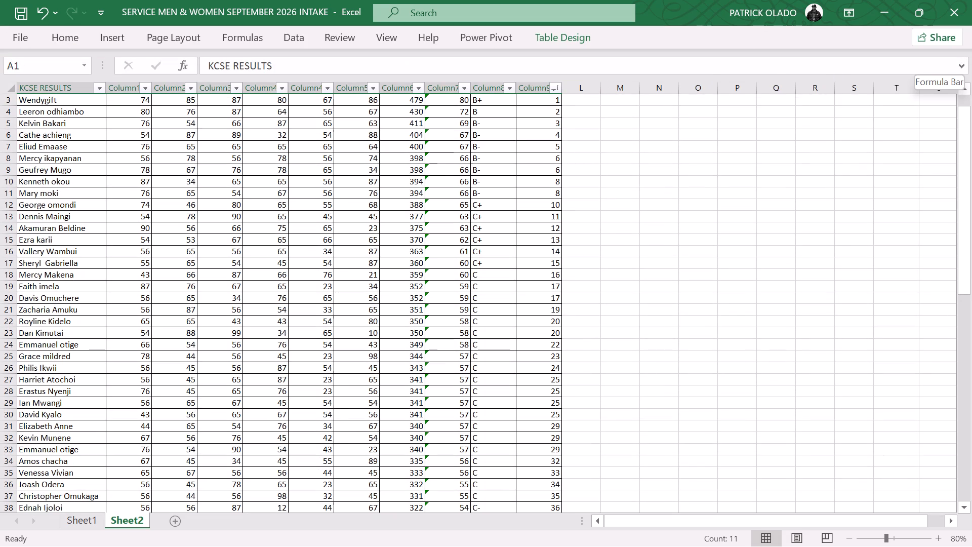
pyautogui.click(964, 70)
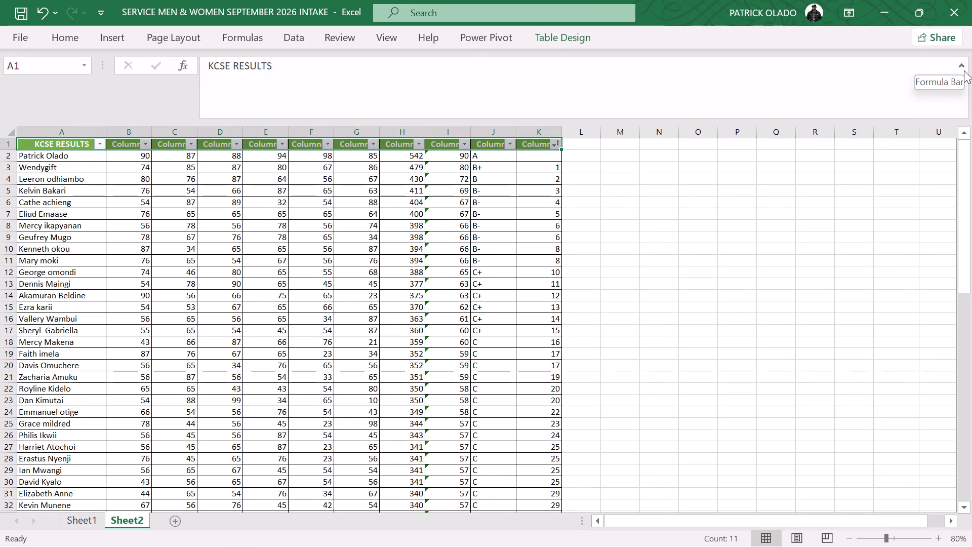
# Create a new custom table style, keeping the default name and leaving all table elements unformatted.
pyautogui.click(59, 37)
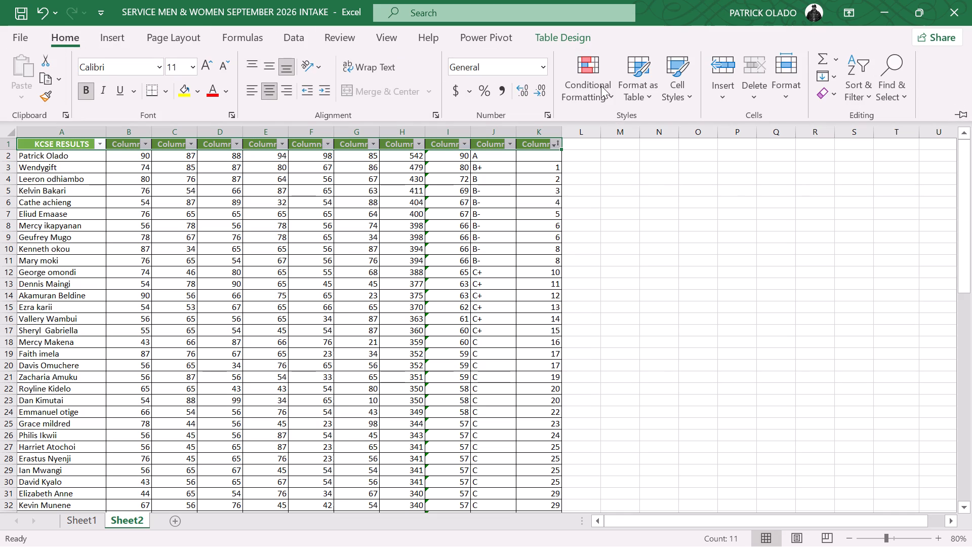
pyautogui.click(683, 100)
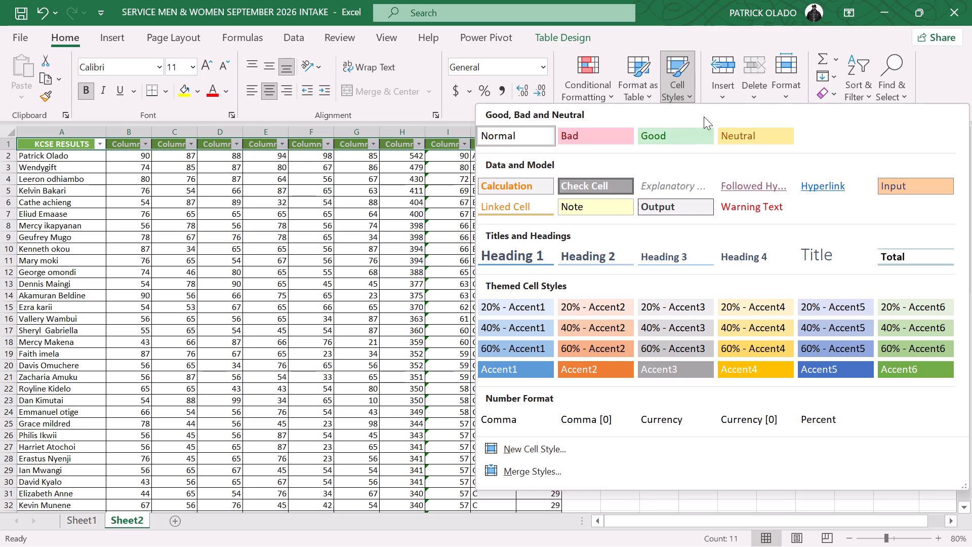
pyautogui.click(725, 101)
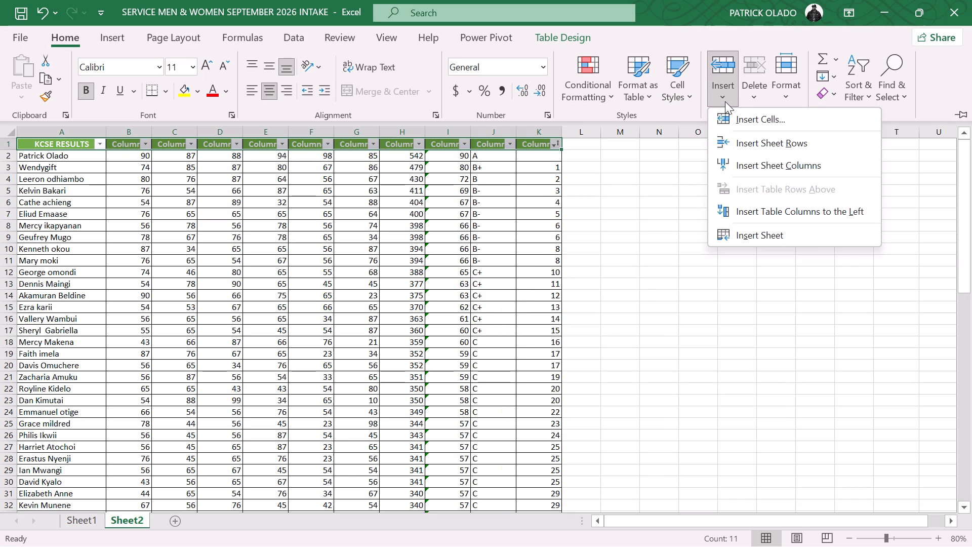
pyautogui.click(643, 102)
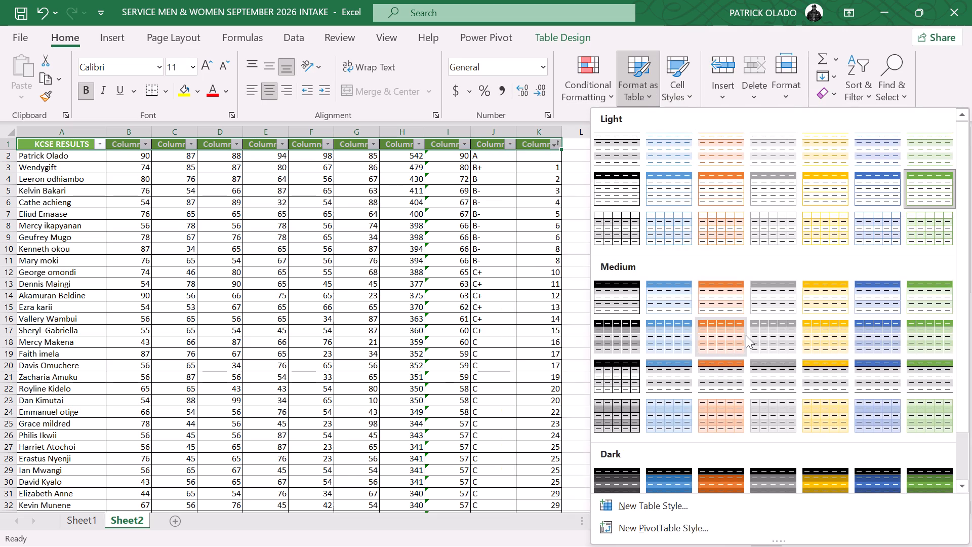
pyautogui.scroll(-2, 746, 335)
pyautogui.scroll(1, 746, 335)
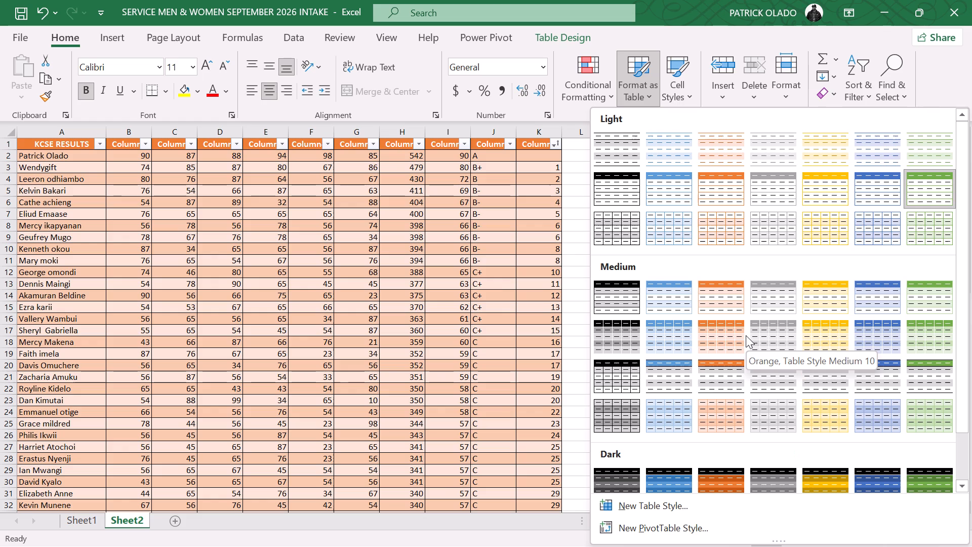
pyautogui.scroll(3, 746, 335)
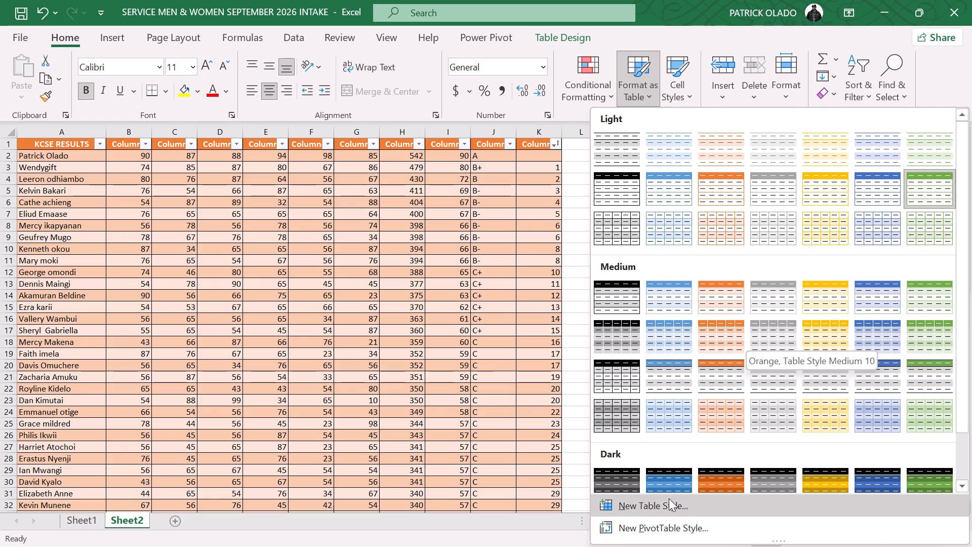
pyautogui.click(654, 502)
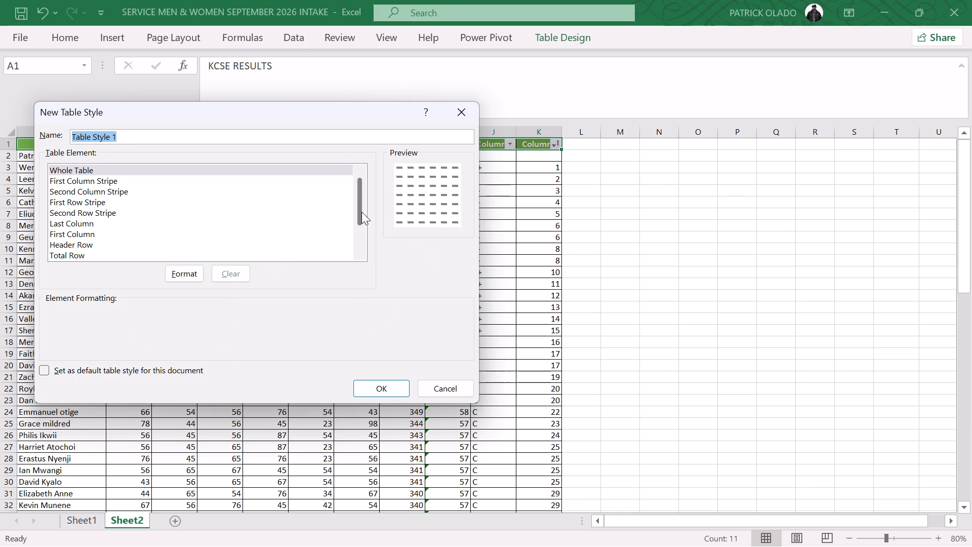
pyautogui.moveTo(361, 212); pyautogui.dragTo(362, 180)
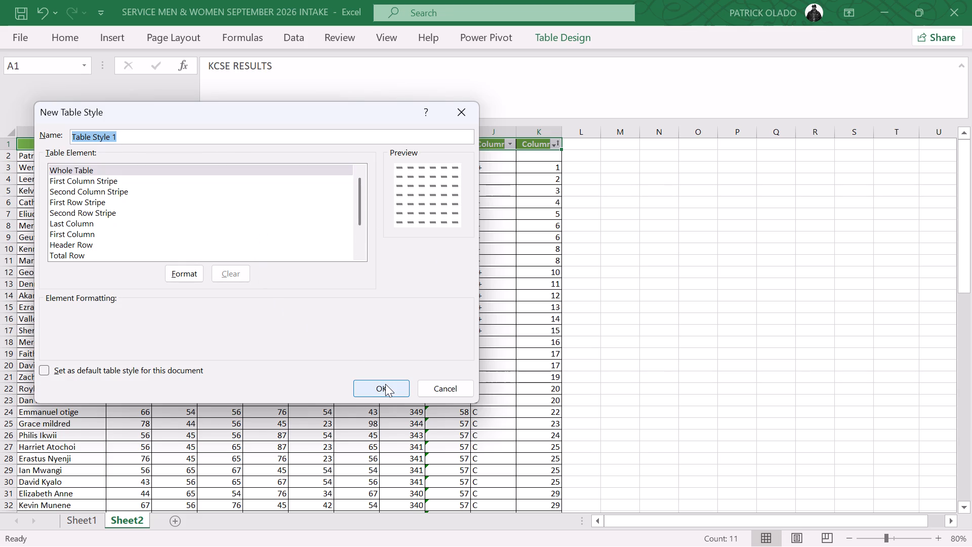
pyautogui.click(385, 386)
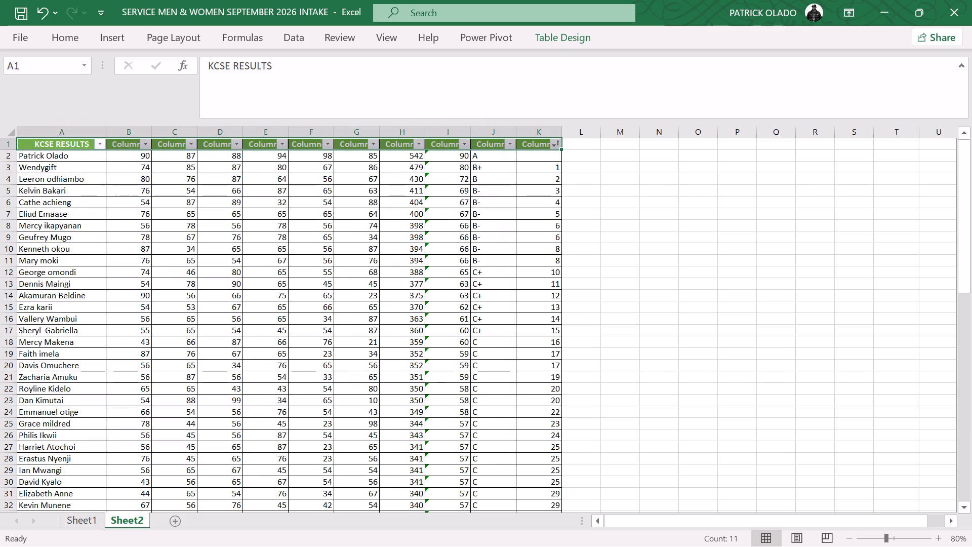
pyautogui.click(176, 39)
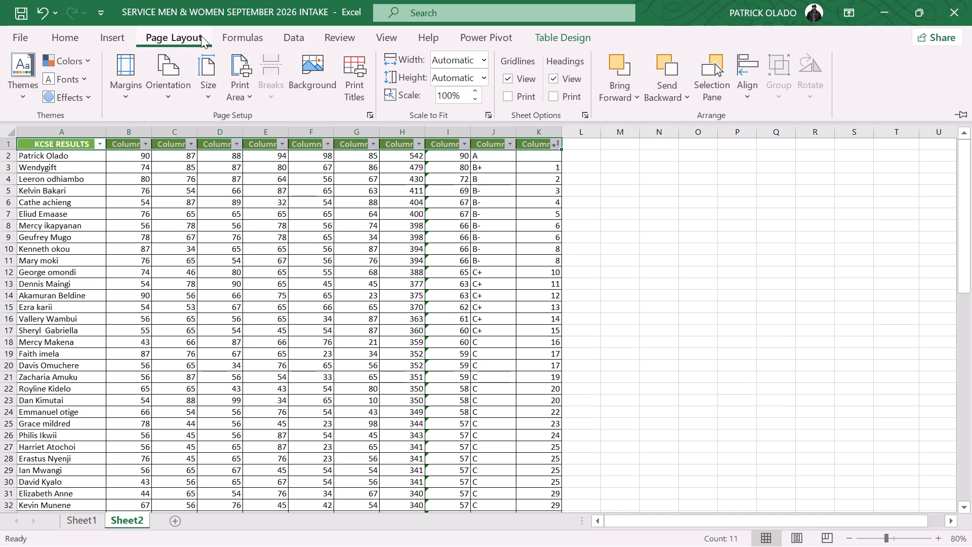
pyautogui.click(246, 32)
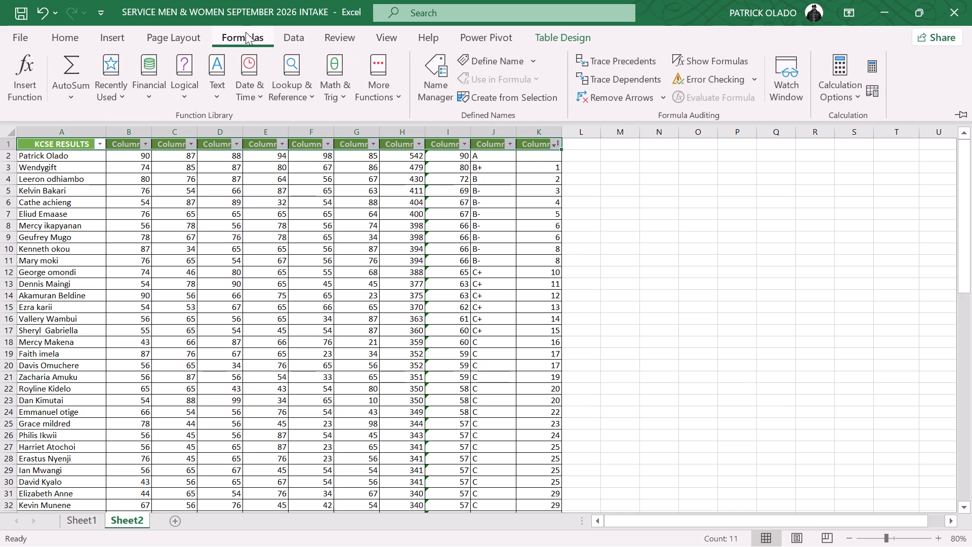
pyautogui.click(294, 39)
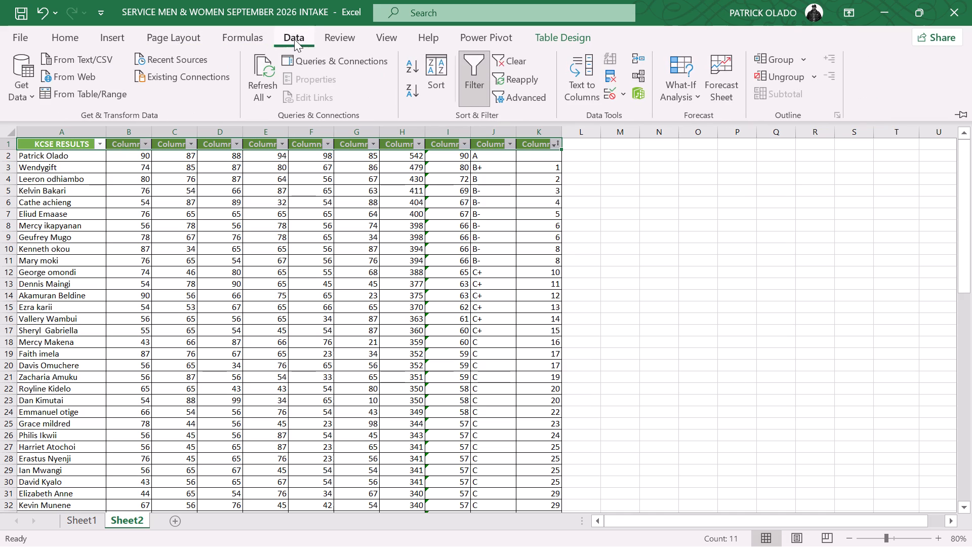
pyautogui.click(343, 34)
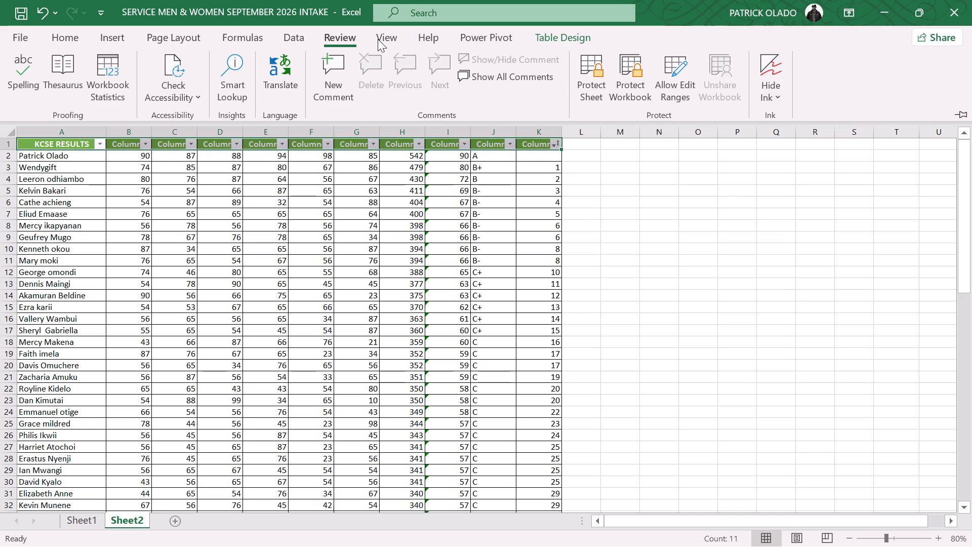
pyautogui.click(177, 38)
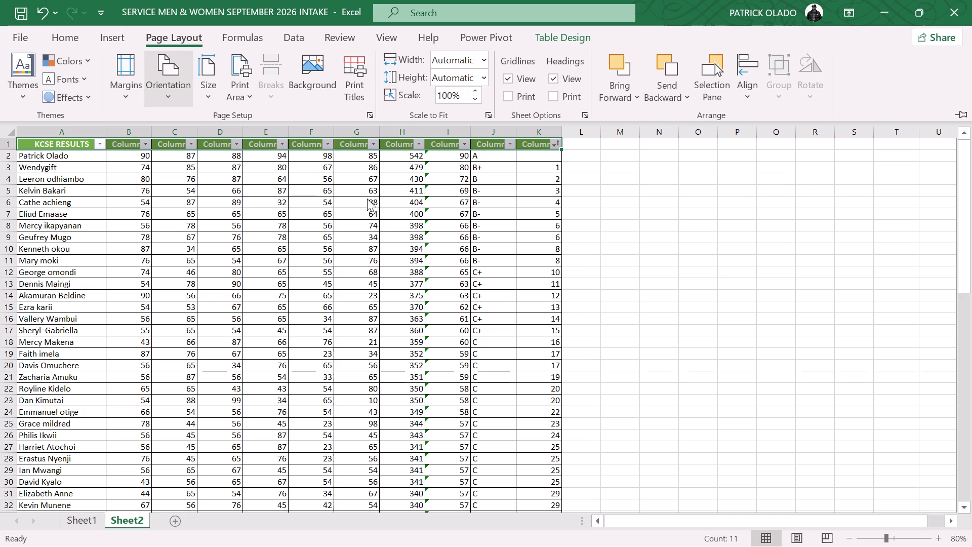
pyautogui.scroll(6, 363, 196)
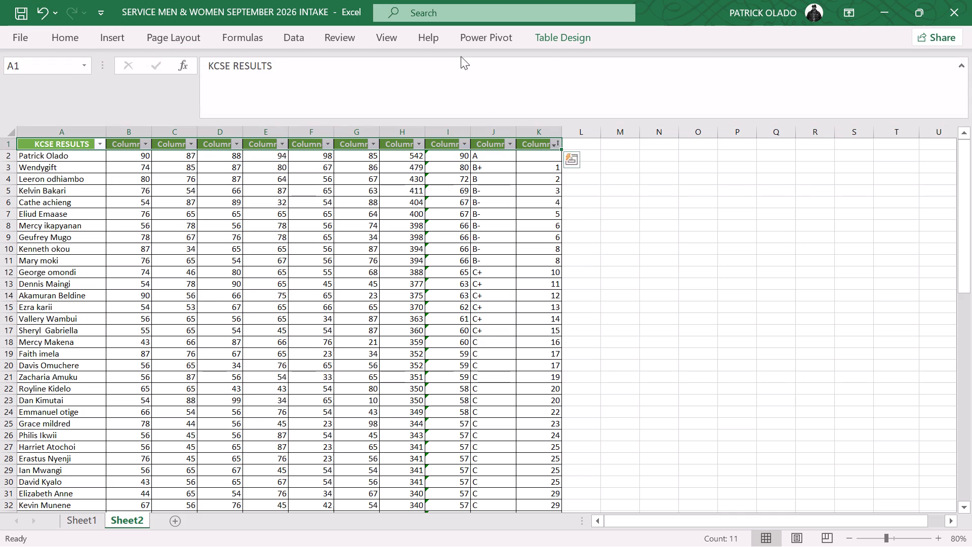
# Clear the sort and filter state from the KCSE RESULTS table.
pyautogui.click(75, 34)
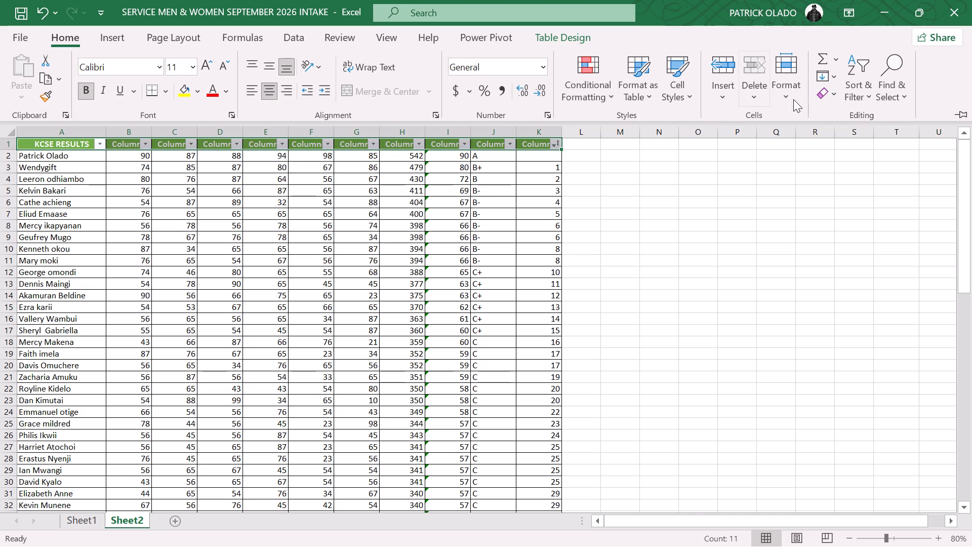
pyautogui.click(864, 88)
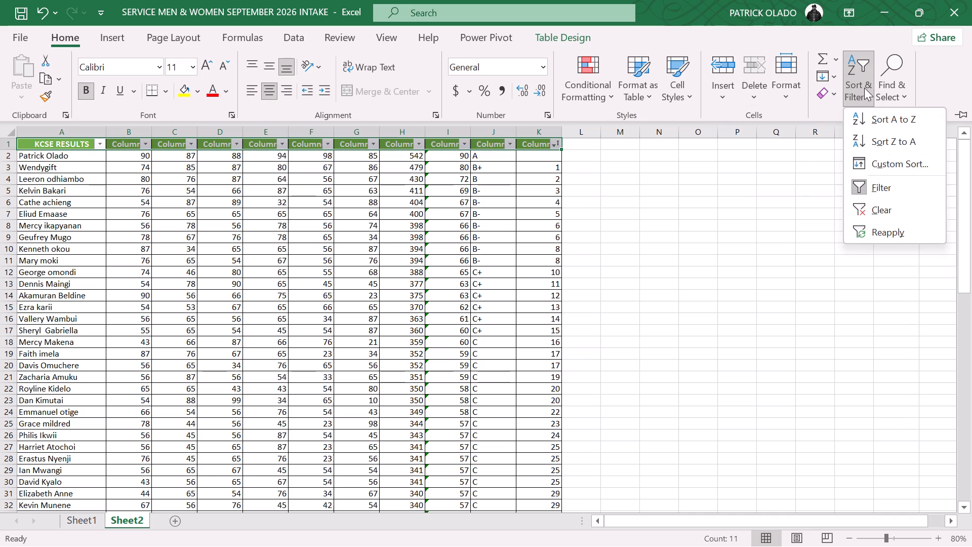
pyautogui.click(871, 202)
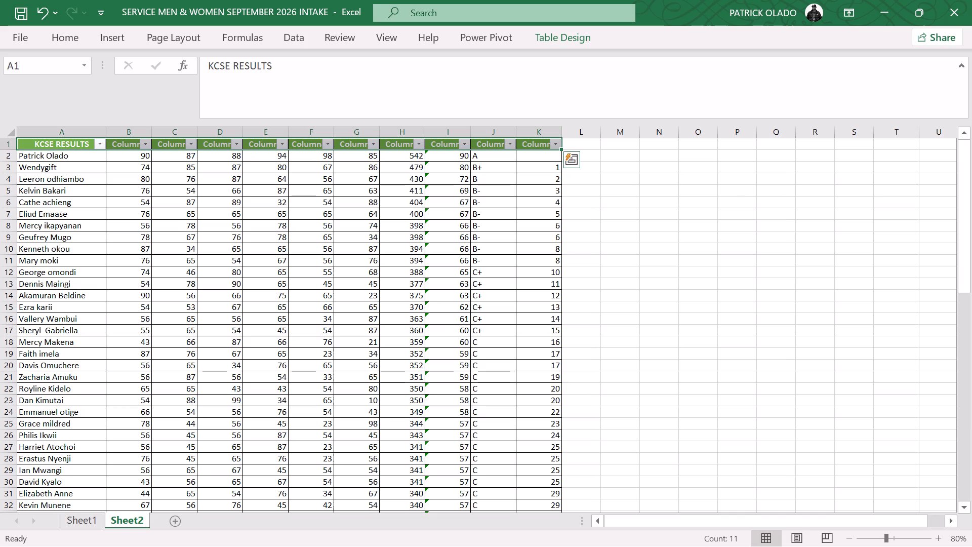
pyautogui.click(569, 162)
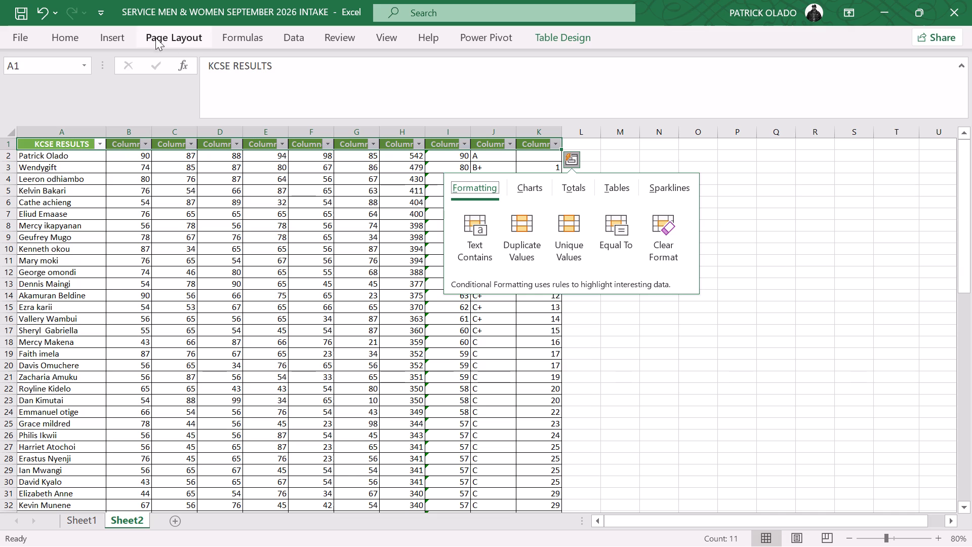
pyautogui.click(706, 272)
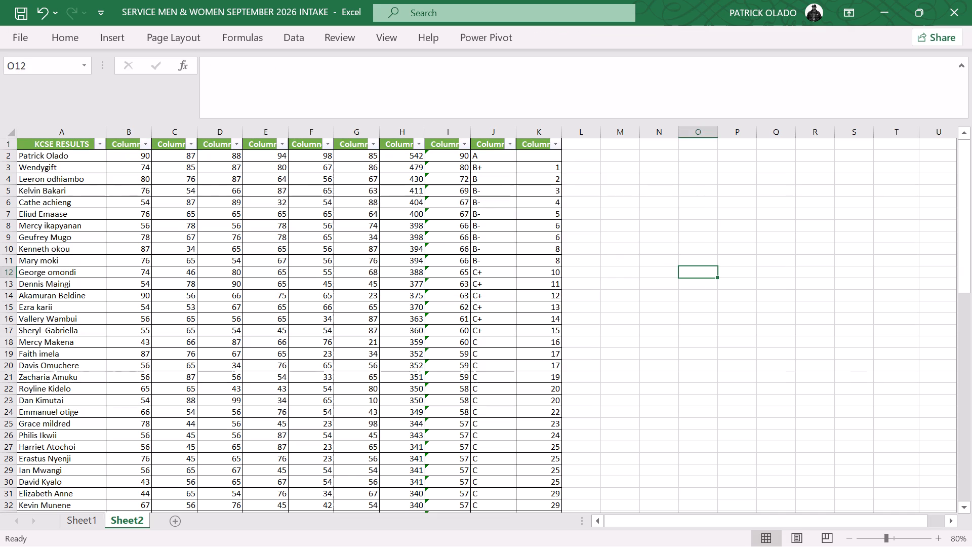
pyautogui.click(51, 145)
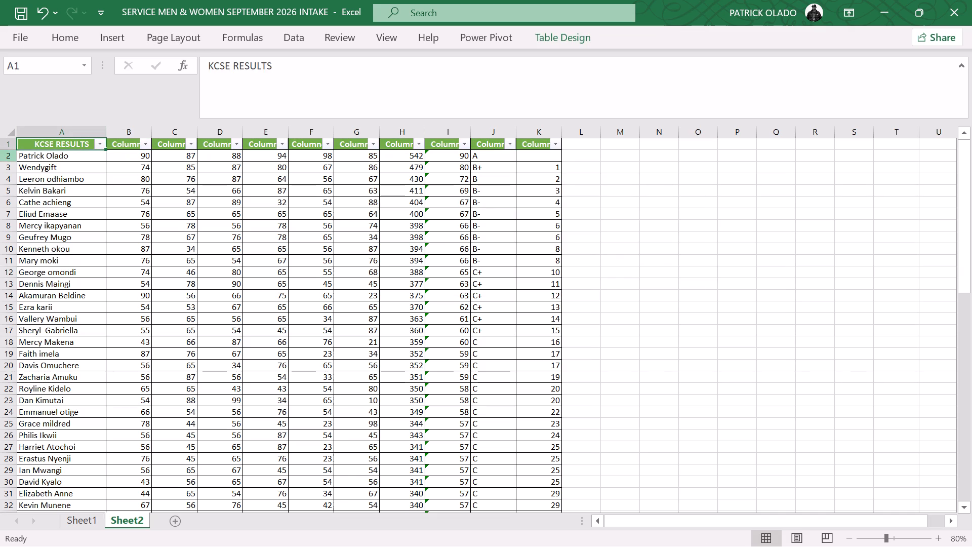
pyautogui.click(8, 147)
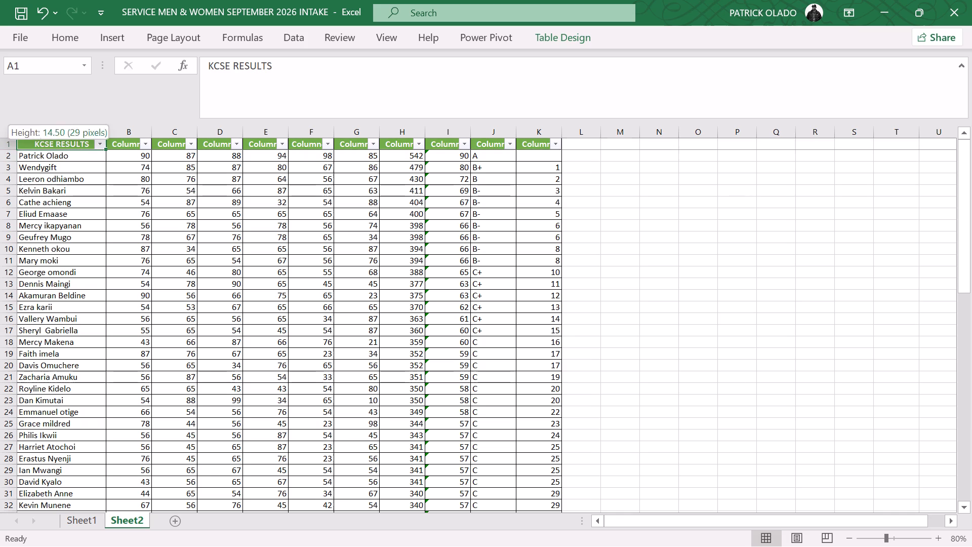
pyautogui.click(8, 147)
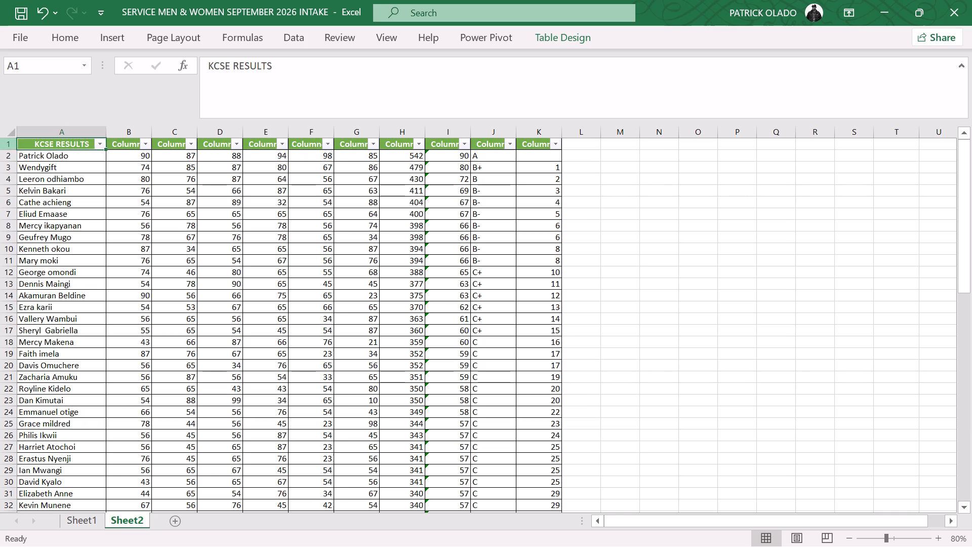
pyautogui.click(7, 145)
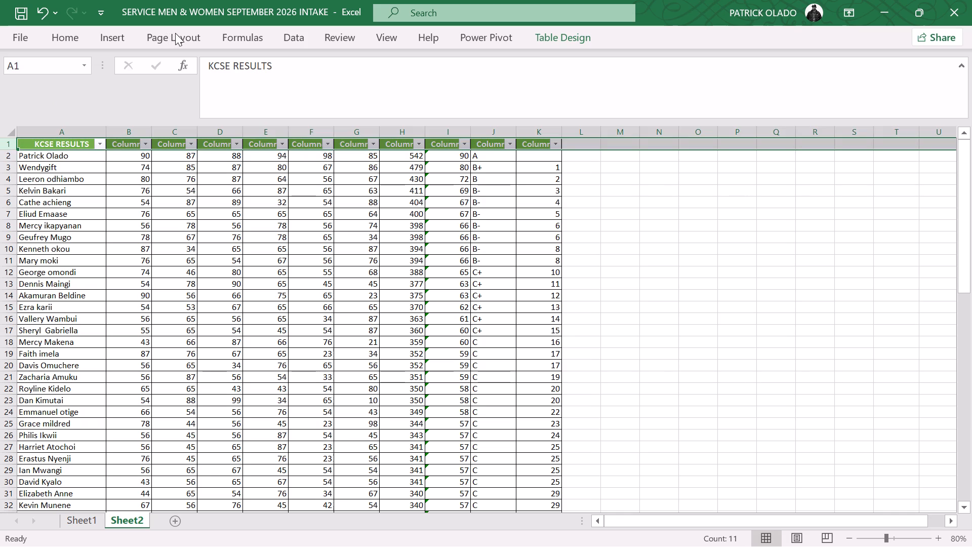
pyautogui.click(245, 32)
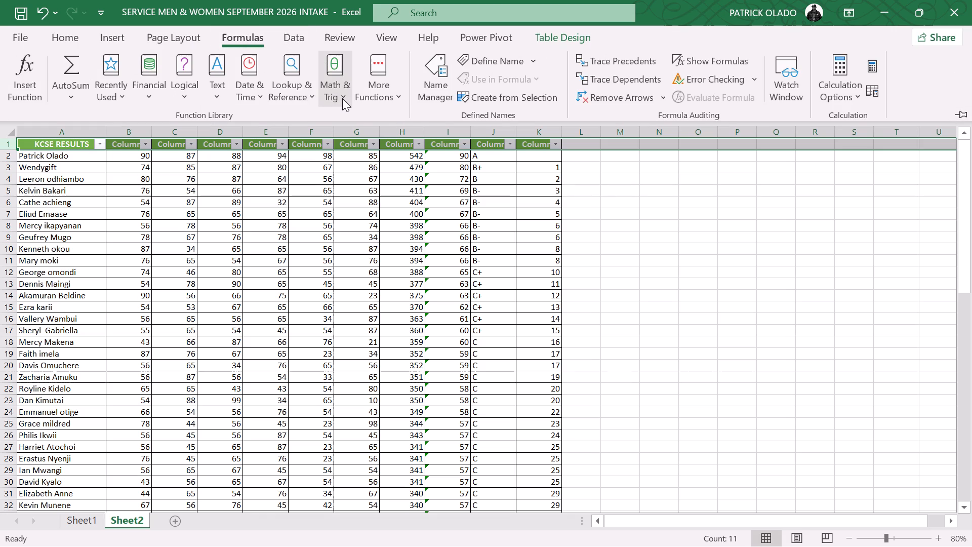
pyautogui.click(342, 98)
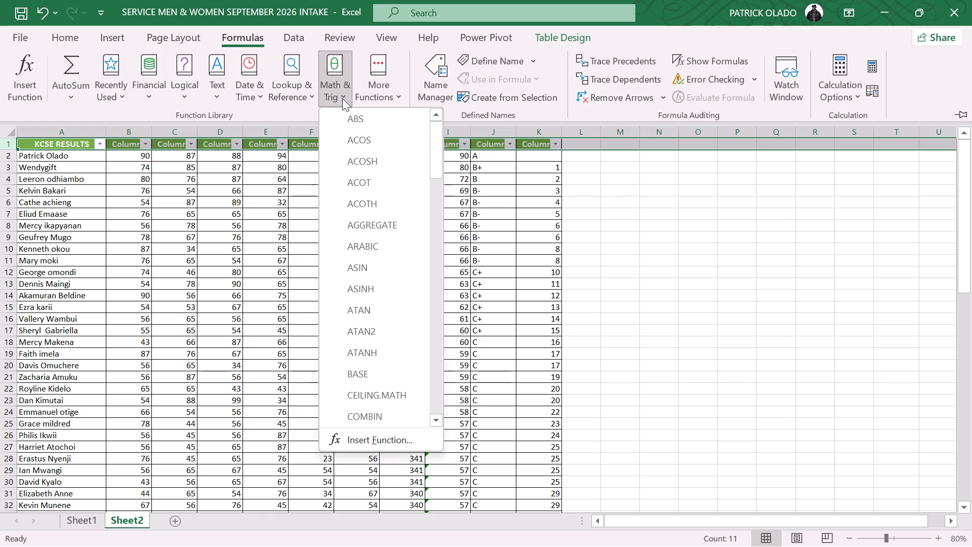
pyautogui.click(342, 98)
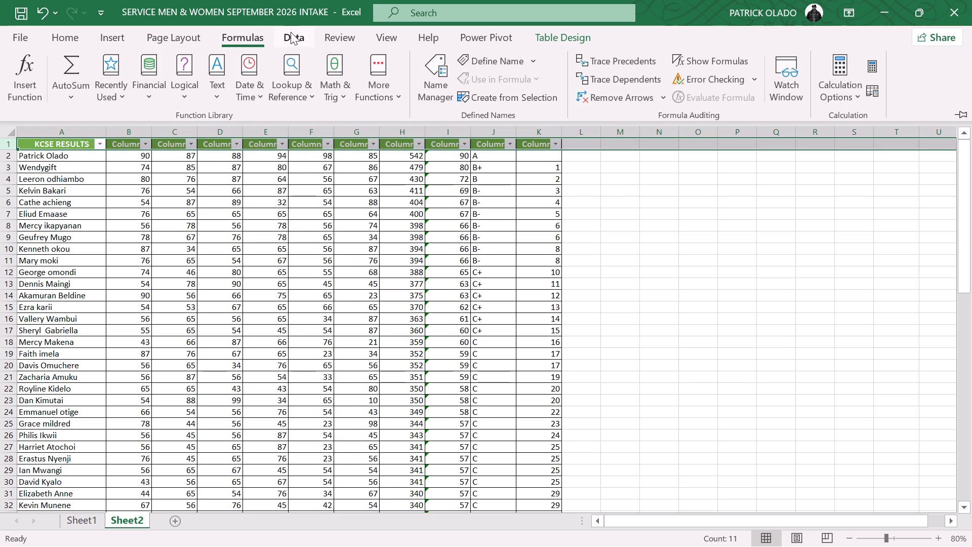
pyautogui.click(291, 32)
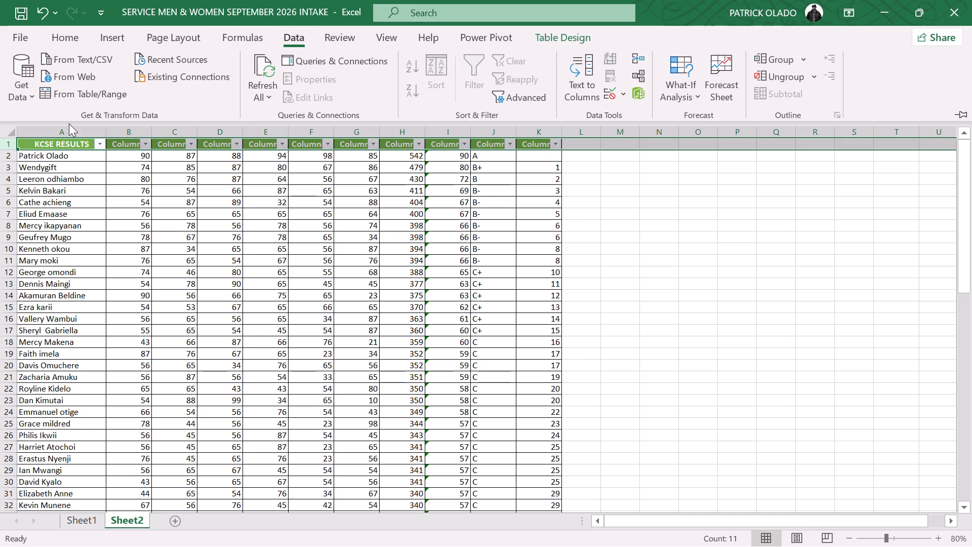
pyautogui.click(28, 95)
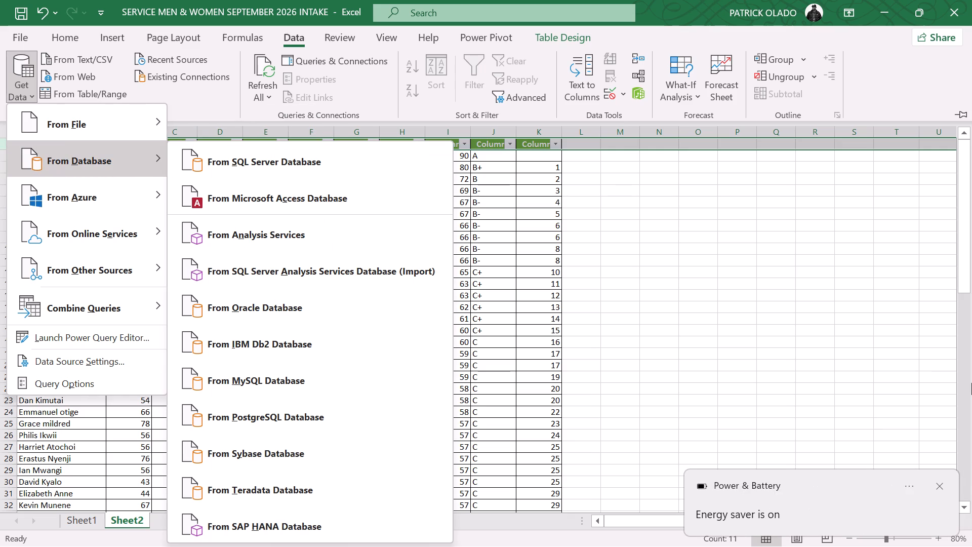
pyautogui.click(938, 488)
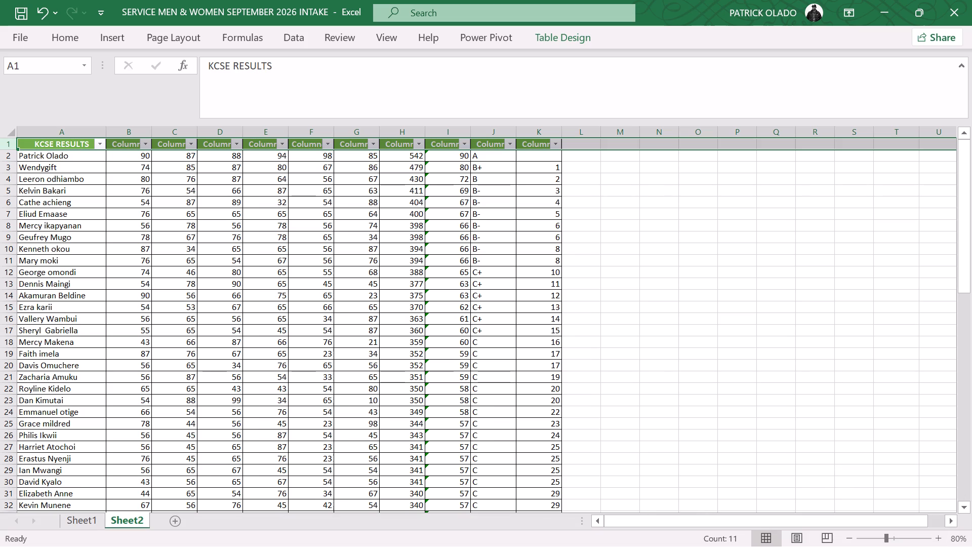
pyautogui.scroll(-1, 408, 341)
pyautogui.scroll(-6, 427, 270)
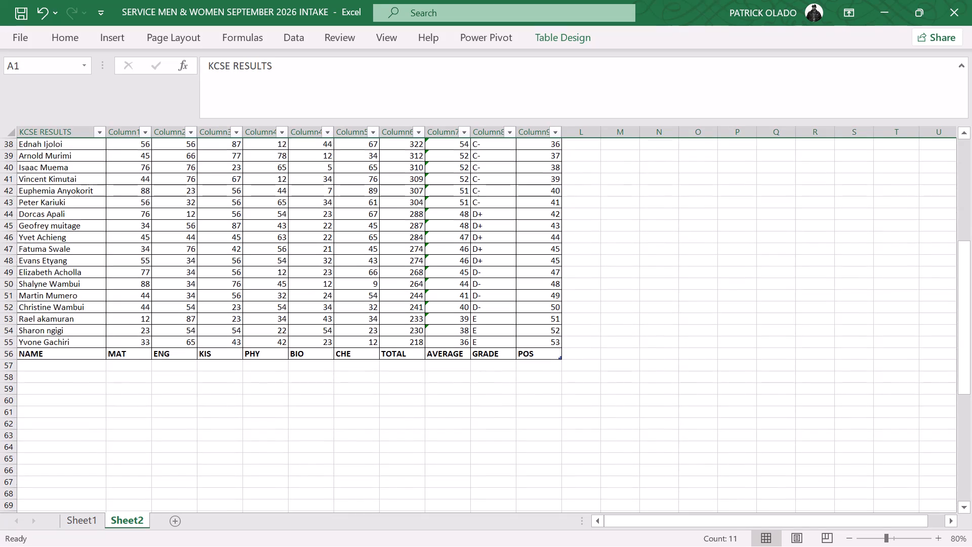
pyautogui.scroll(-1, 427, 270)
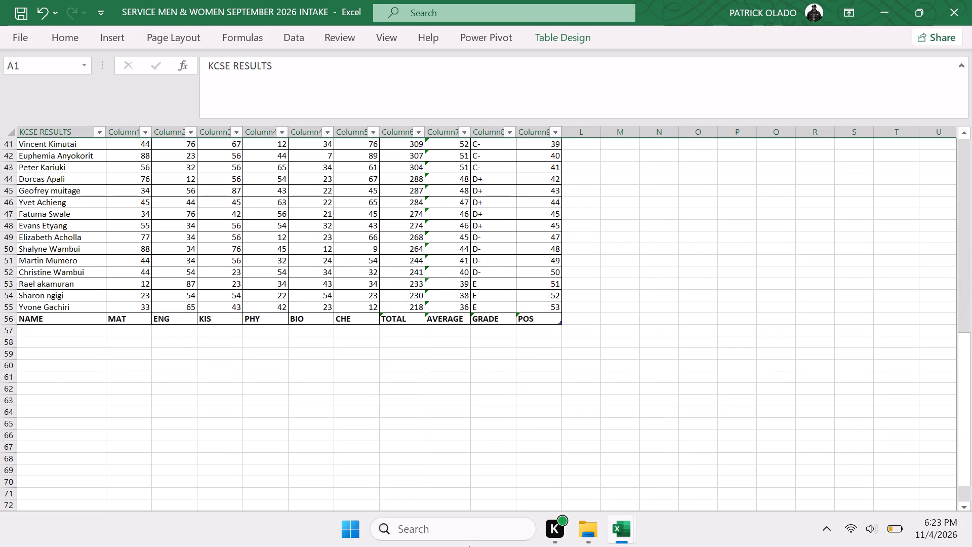
# Search the computer for AUTO and launch AutoCAD 2027 - English.
pyautogui.click(460, 528)
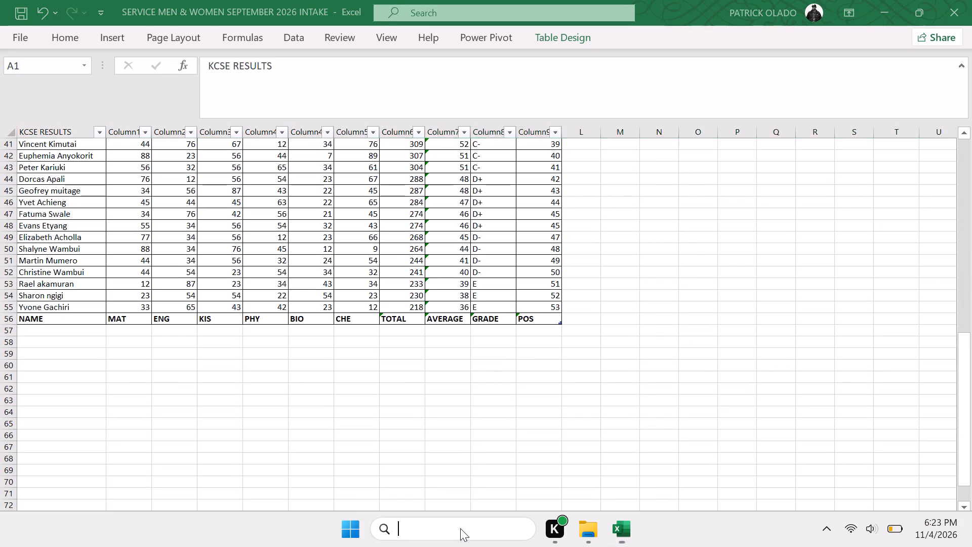
pyautogui.write('AUTO')
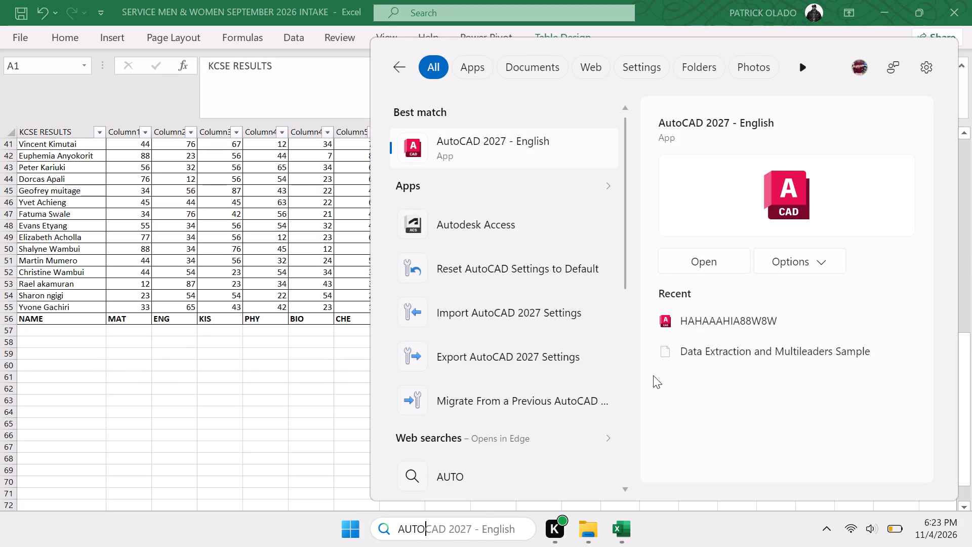
pyautogui.click(726, 259)
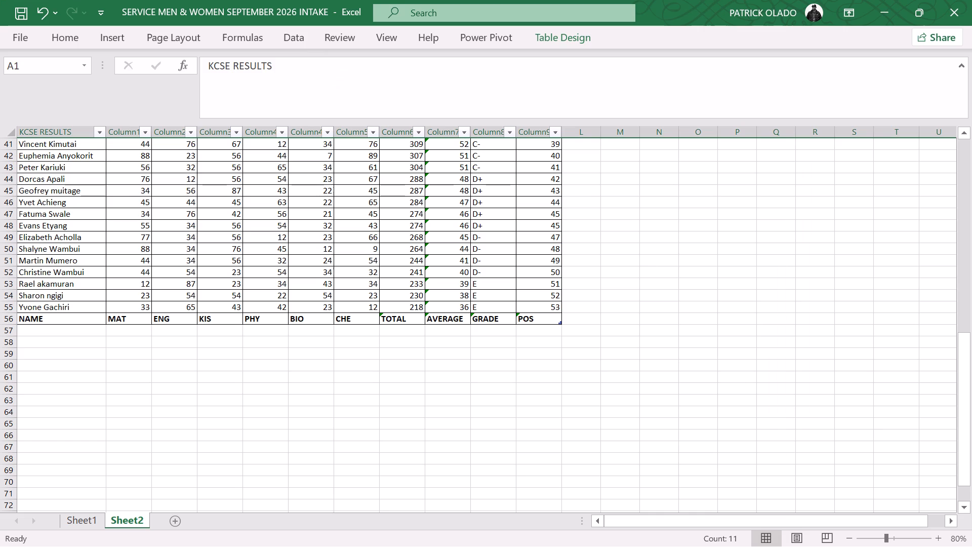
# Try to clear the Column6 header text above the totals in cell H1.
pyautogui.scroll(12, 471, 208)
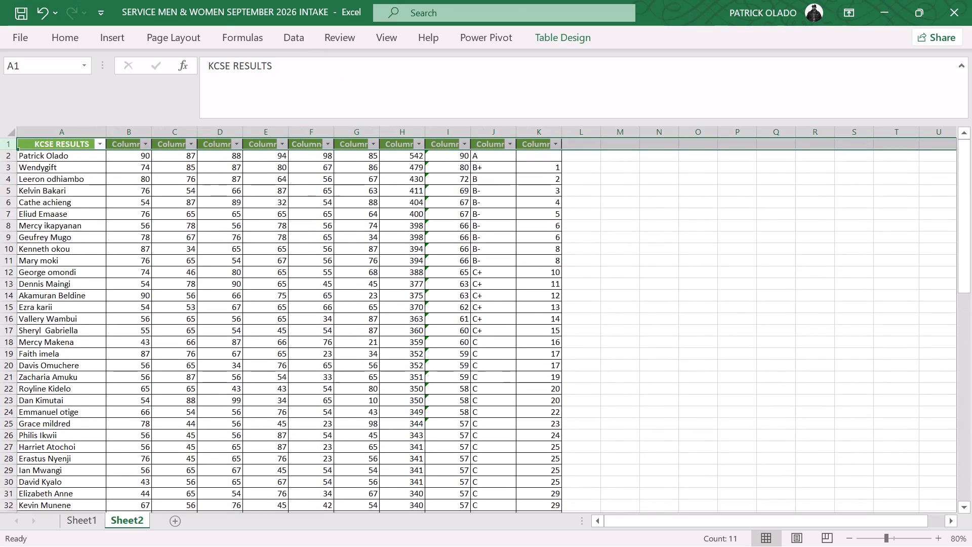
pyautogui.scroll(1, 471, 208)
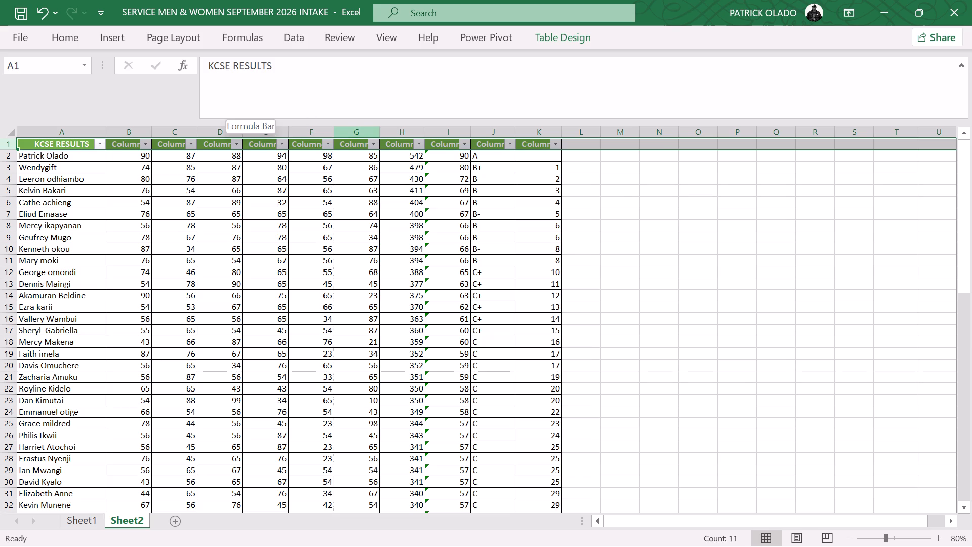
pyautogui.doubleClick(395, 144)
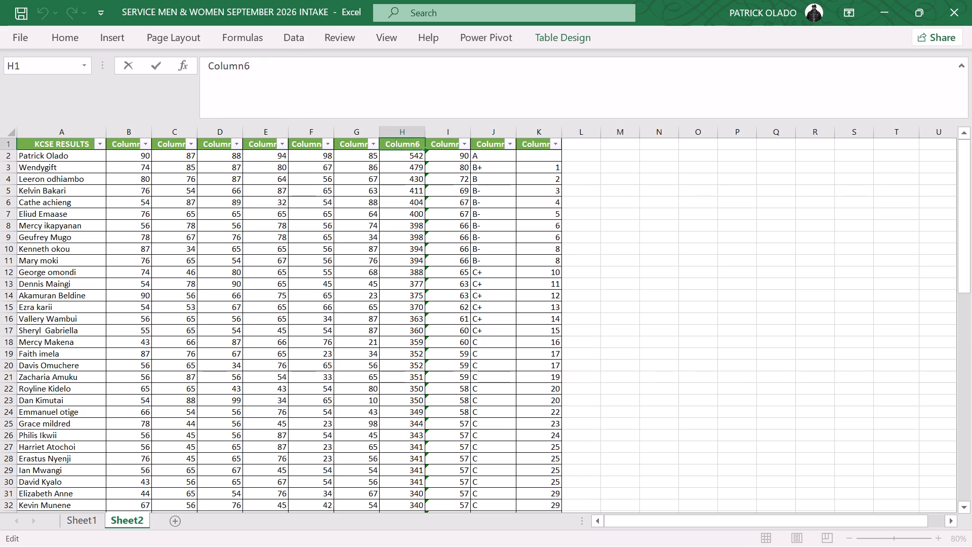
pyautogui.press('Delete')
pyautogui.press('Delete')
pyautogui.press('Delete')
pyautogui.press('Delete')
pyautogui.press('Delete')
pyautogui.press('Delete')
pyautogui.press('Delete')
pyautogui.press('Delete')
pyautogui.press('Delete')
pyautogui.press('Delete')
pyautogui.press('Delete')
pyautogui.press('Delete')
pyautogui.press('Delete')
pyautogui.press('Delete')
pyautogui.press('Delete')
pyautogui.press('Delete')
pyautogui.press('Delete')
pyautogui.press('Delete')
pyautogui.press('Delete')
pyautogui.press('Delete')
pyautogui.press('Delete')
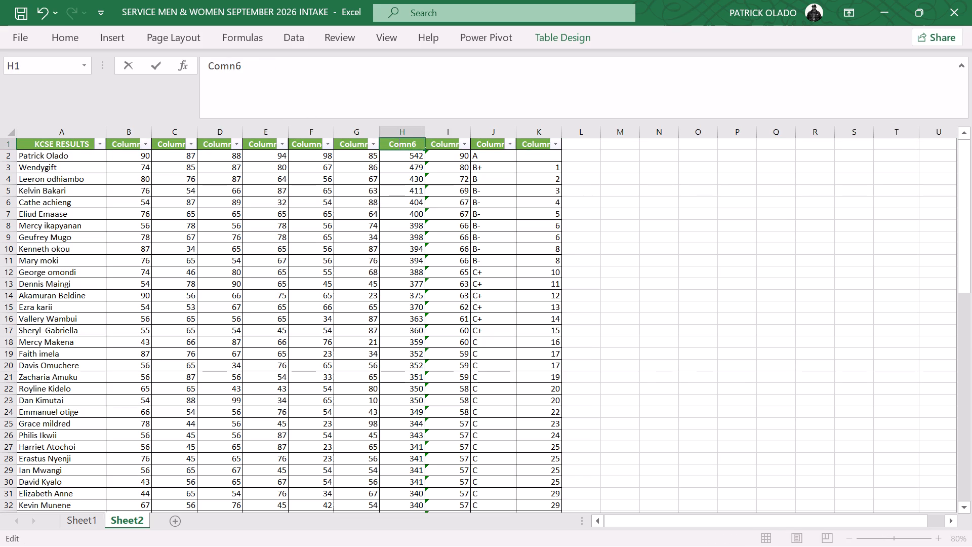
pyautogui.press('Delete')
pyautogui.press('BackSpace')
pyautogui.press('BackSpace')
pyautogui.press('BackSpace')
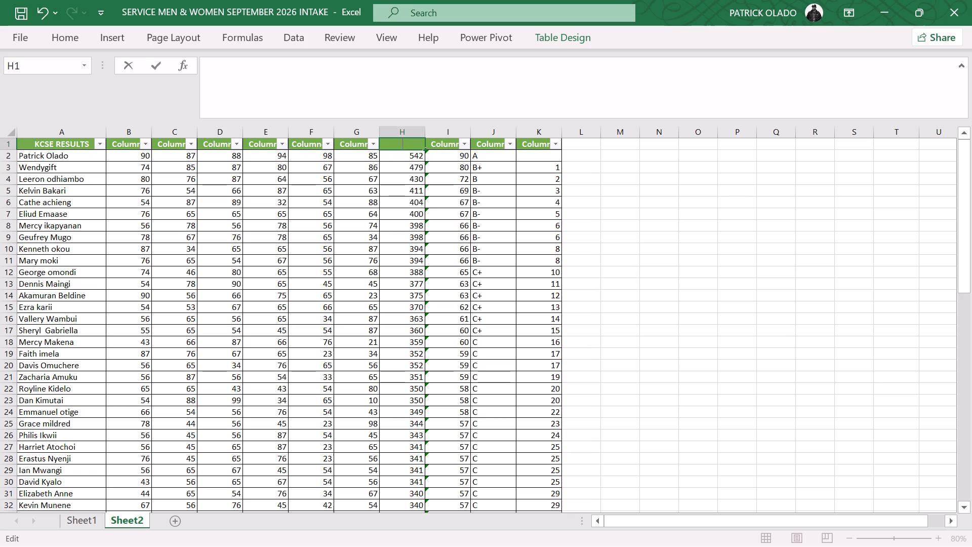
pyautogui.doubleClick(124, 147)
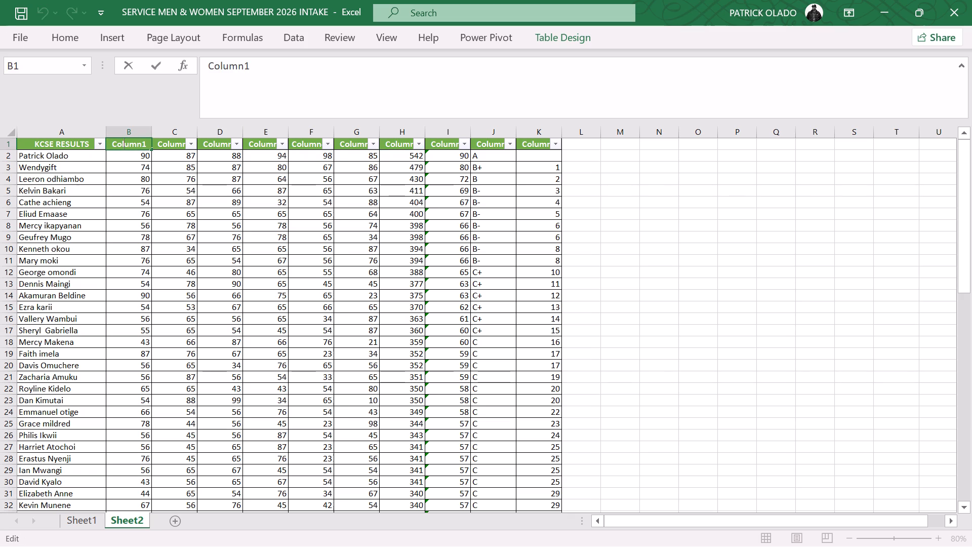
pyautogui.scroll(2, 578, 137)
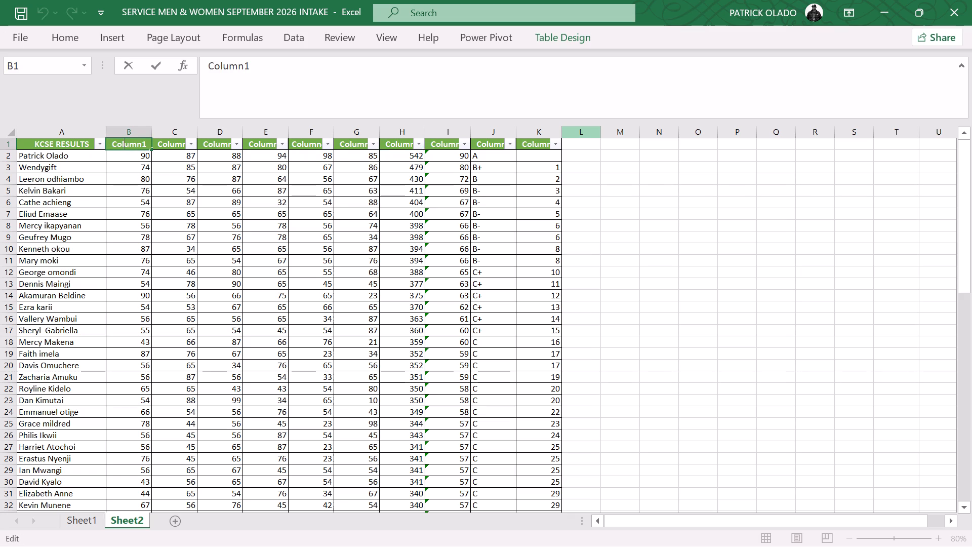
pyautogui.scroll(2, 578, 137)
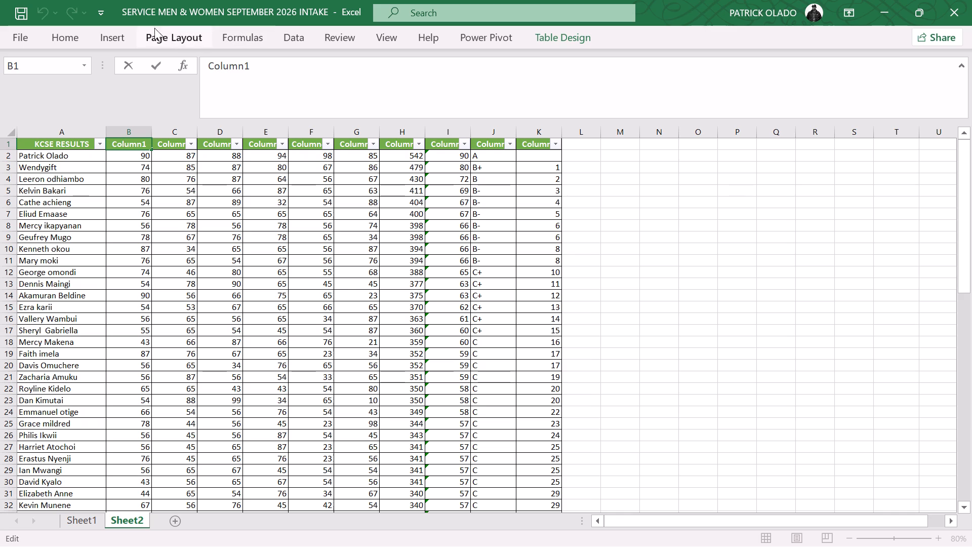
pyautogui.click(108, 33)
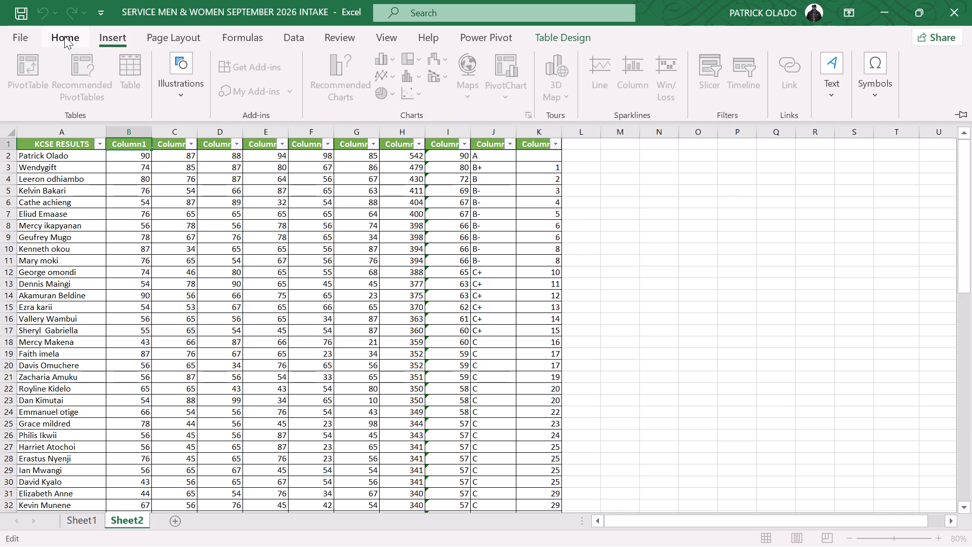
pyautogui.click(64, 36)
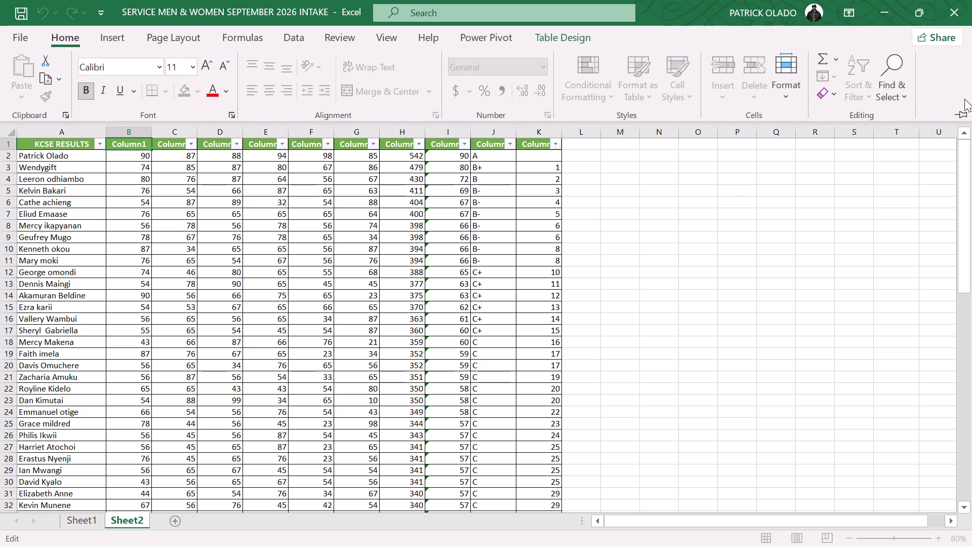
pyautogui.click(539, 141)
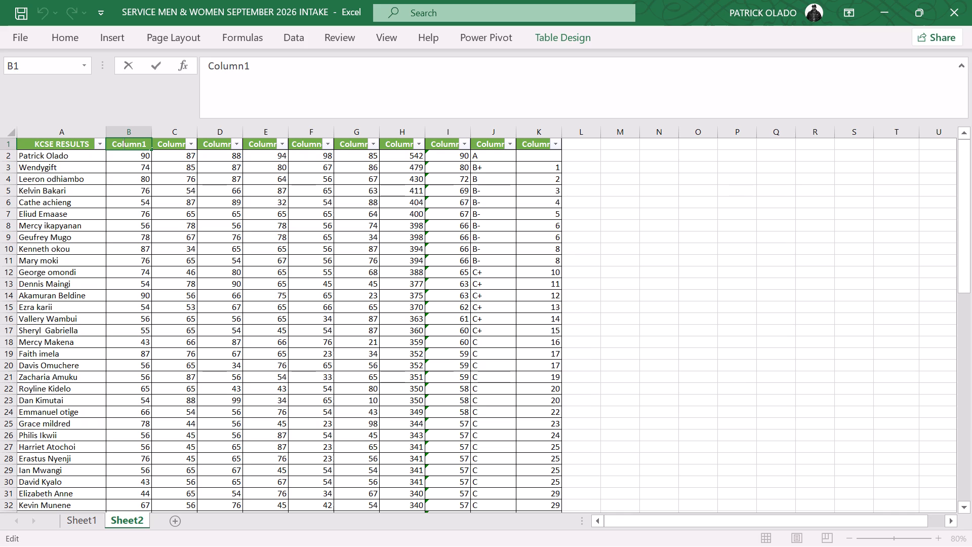
# Turn off the filter for the KCSE RESULTS table so its header row has no filter arrows.
pyautogui.click(540, 146)
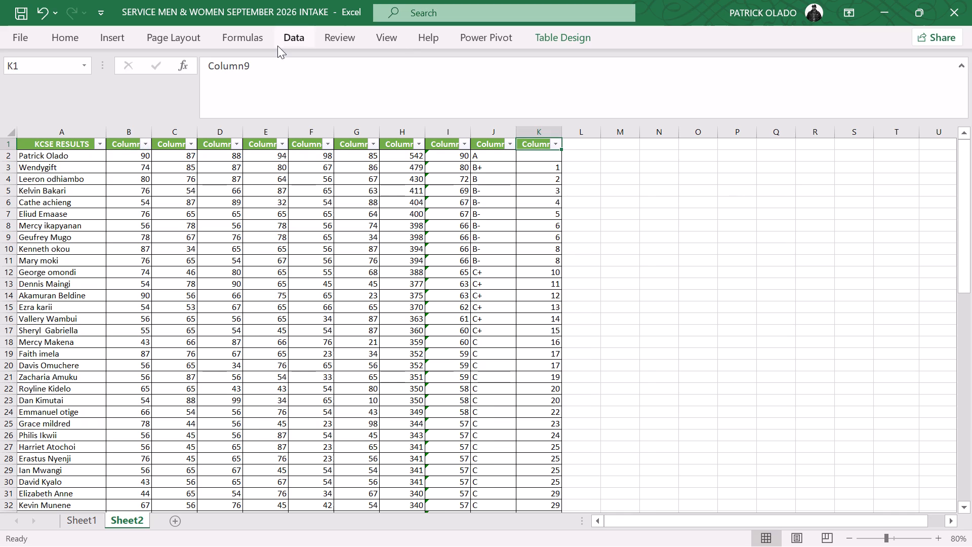
pyautogui.click(59, 36)
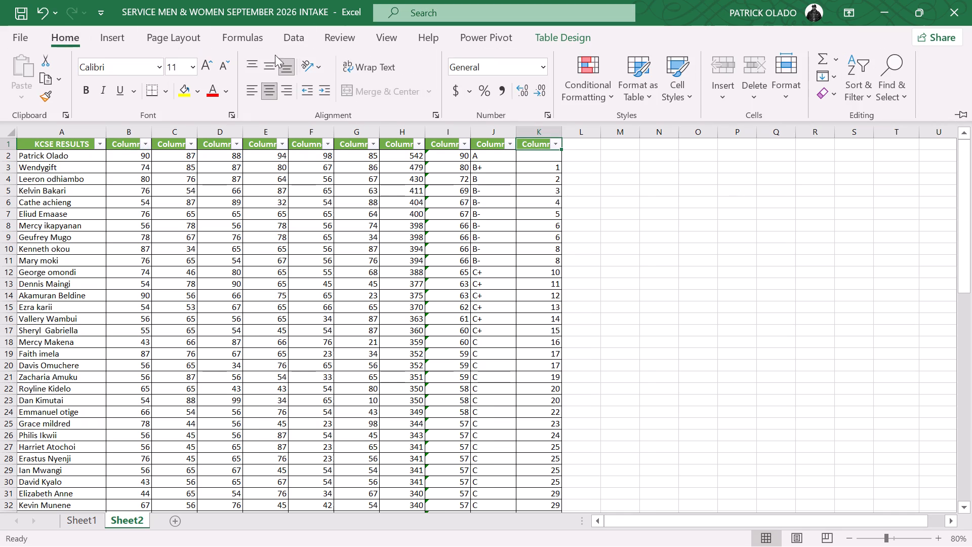
pyautogui.click(867, 90)
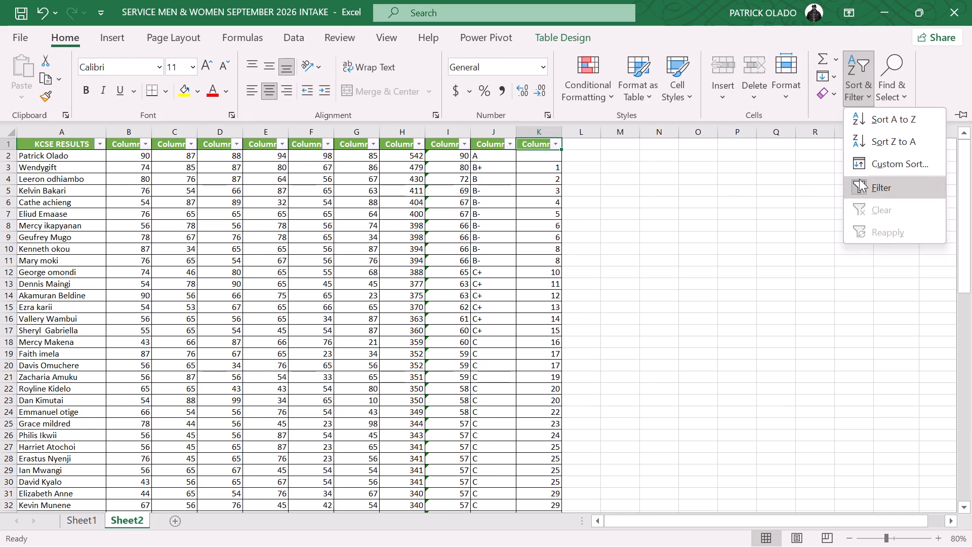
pyautogui.click(859, 179)
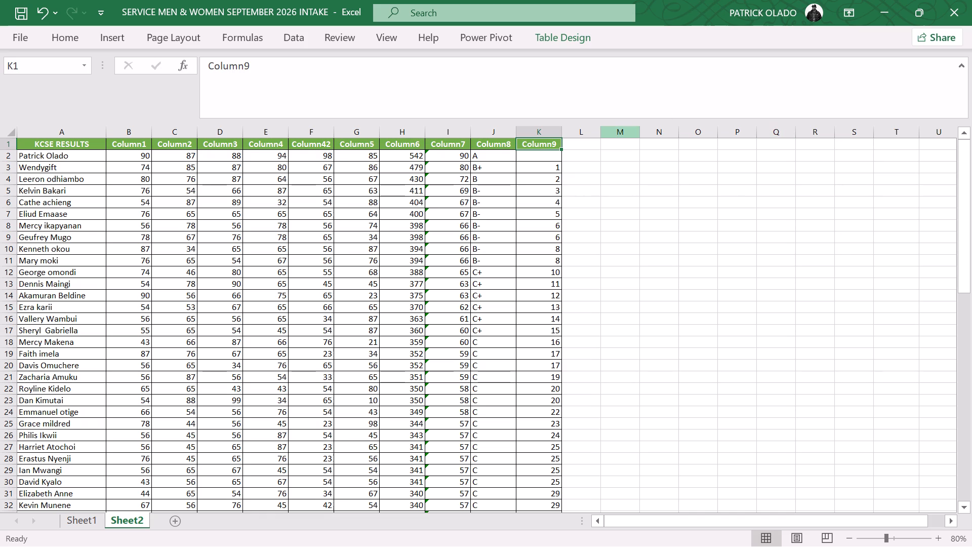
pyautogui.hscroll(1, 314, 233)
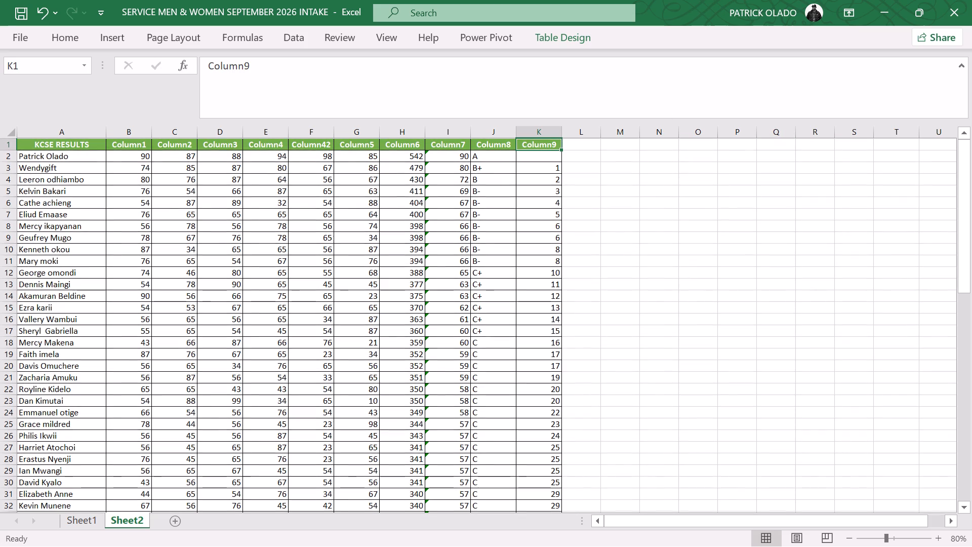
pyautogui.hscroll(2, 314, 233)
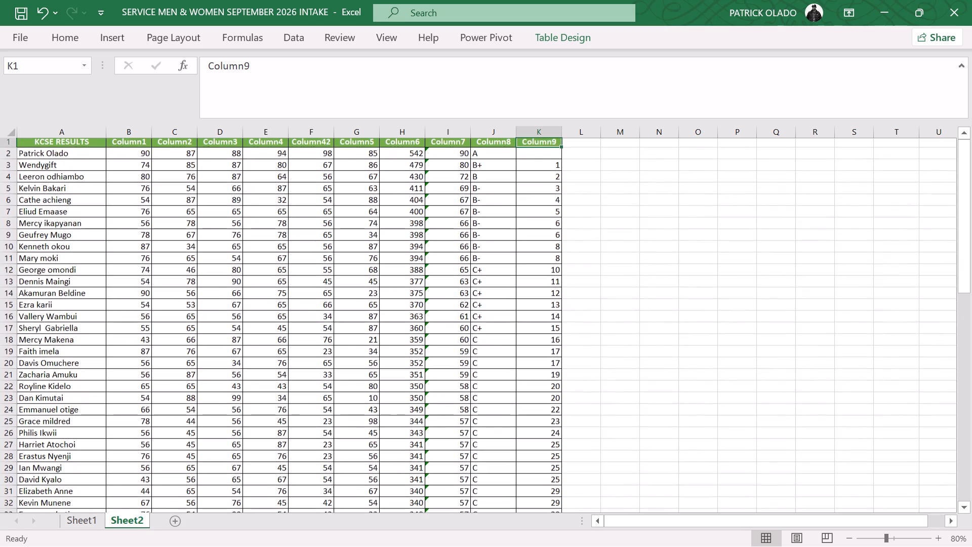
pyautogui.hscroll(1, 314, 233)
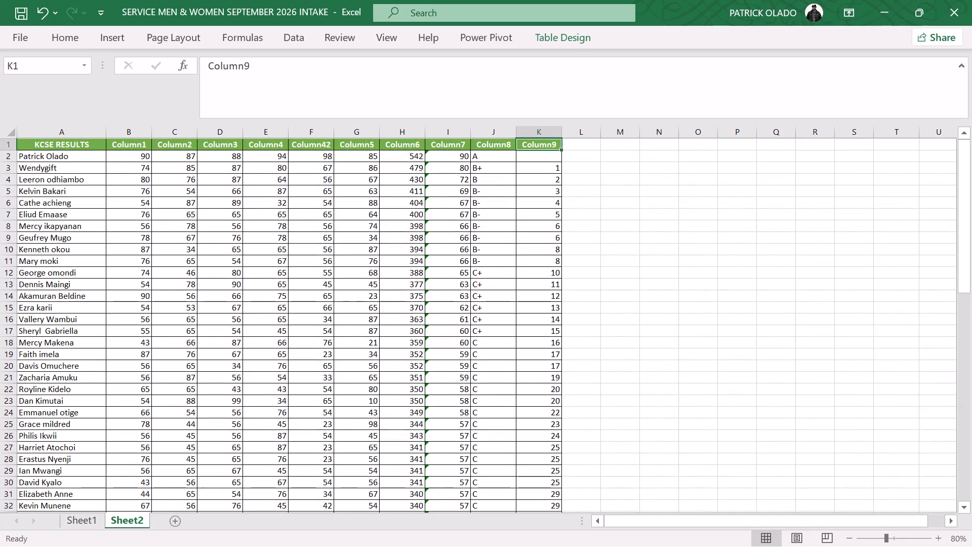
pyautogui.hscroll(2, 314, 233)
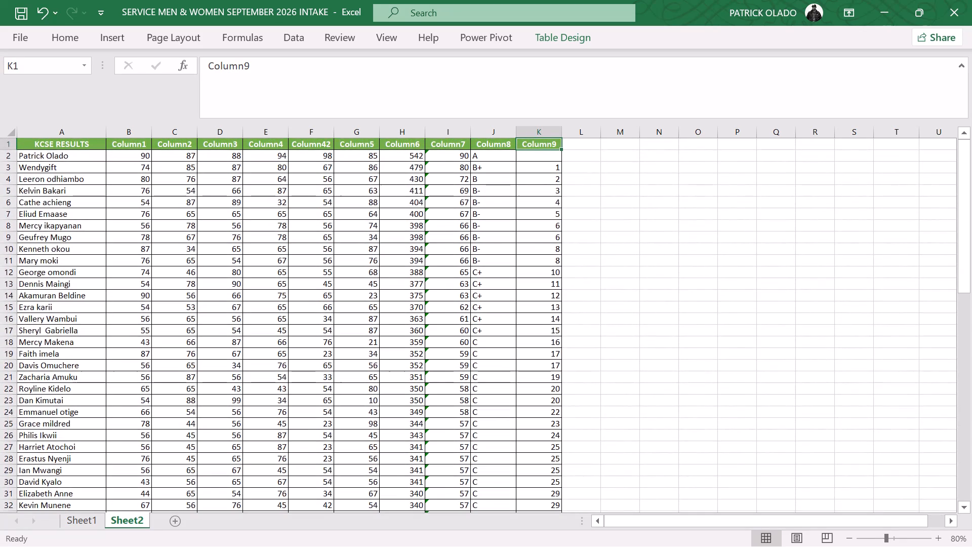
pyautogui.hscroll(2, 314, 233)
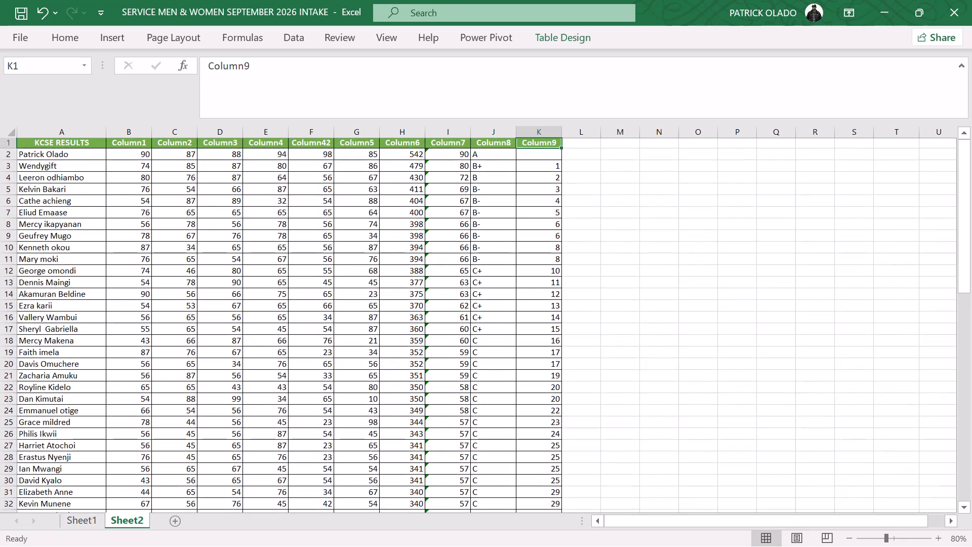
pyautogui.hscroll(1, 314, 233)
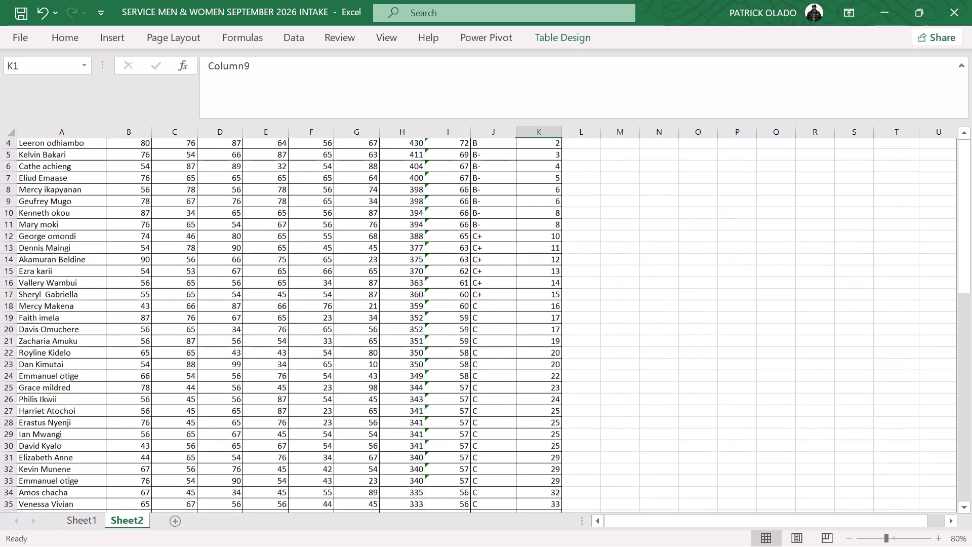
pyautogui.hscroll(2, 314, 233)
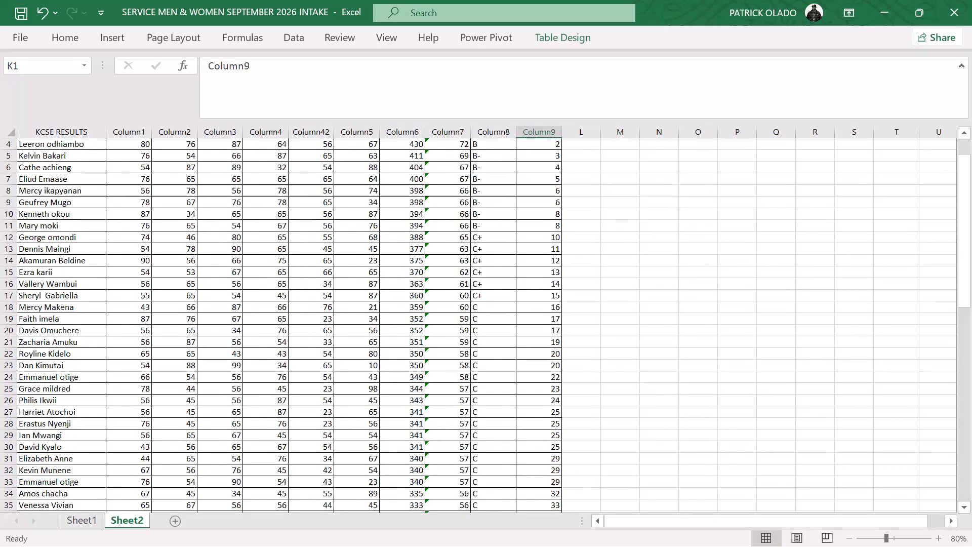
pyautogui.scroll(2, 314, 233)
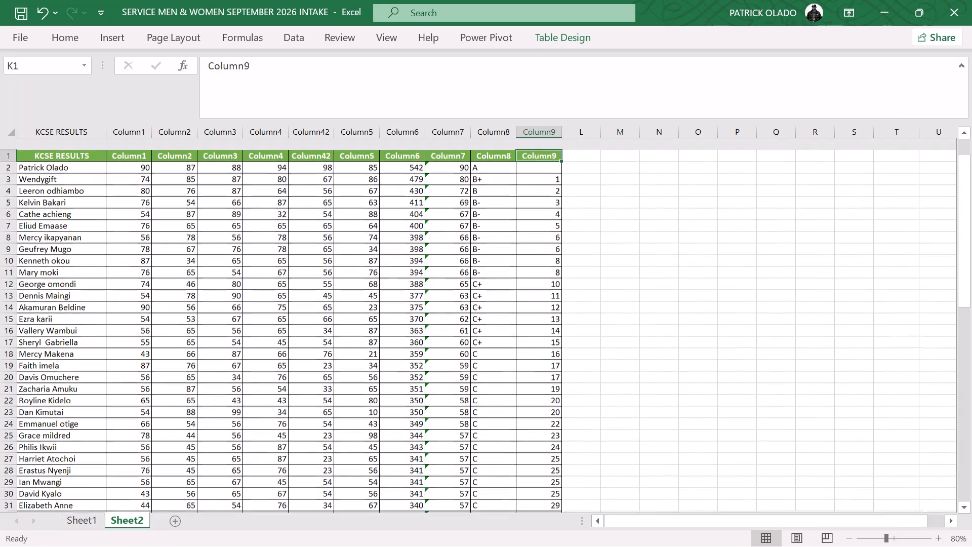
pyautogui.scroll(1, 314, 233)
# Clear the contents of row 56, the NAME header row below the last student.
pyautogui.scroll(-6, 314, 233)
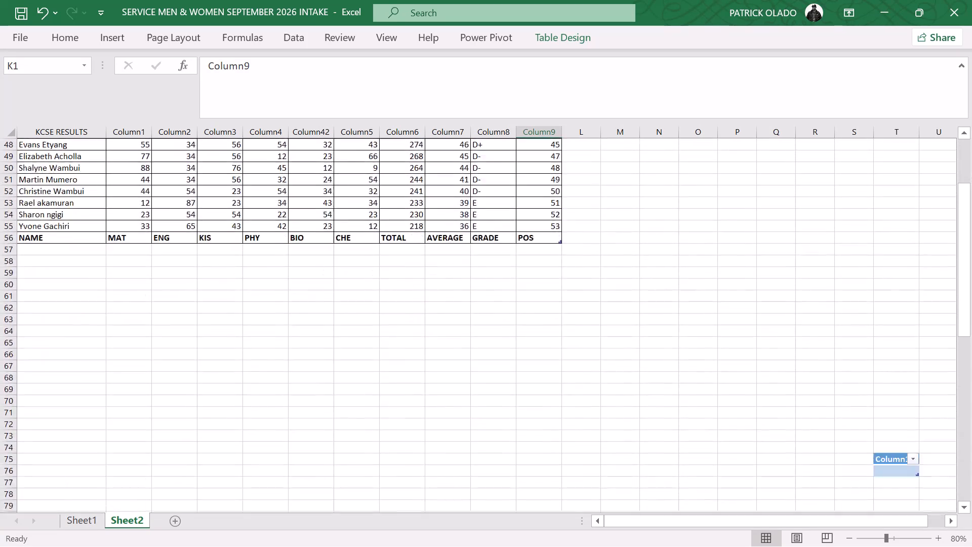
pyautogui.scroll(6, 314, 233)
pyautogui.scroll(-5, 314, 233)
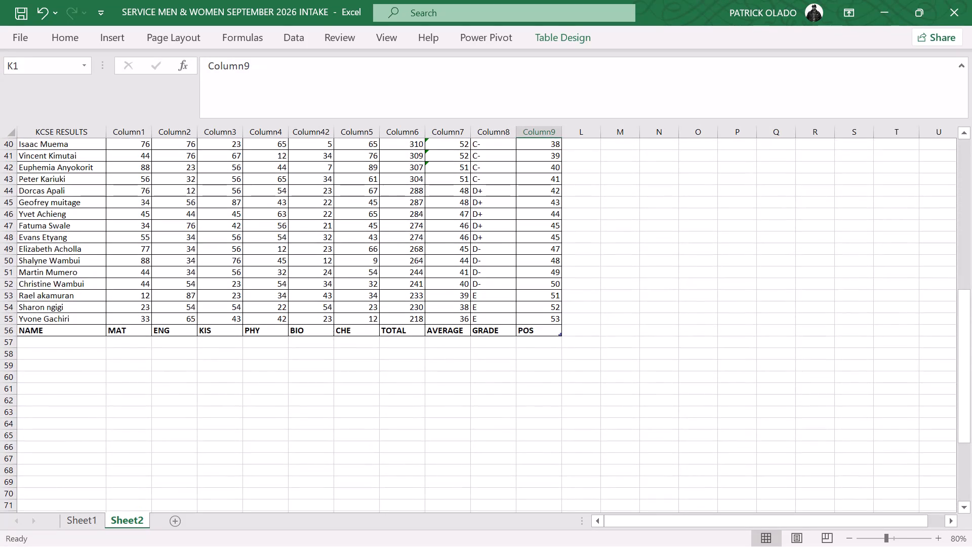
pyautogui.click(13, 331)
pyautogui.press('Delete')
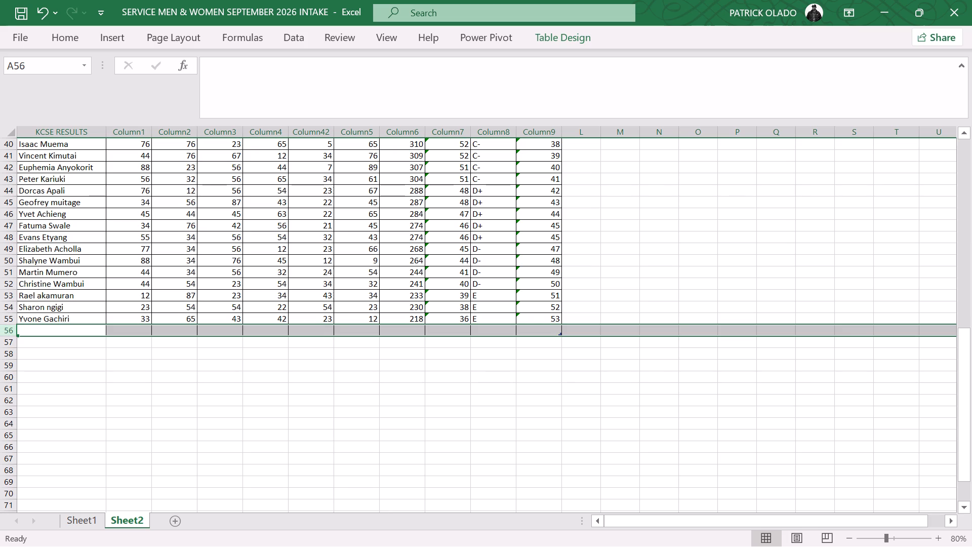
# Clear the contents of row 1, the KCSE RESULTS table's header row.
pyautogui.scroll(8, 350, 240)
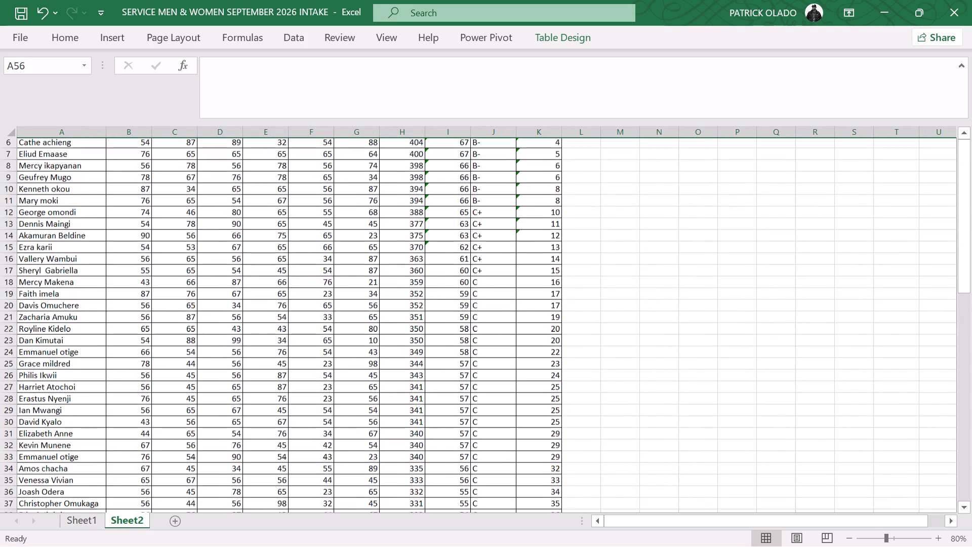
pyautogui.scroll(1, 350, 240)
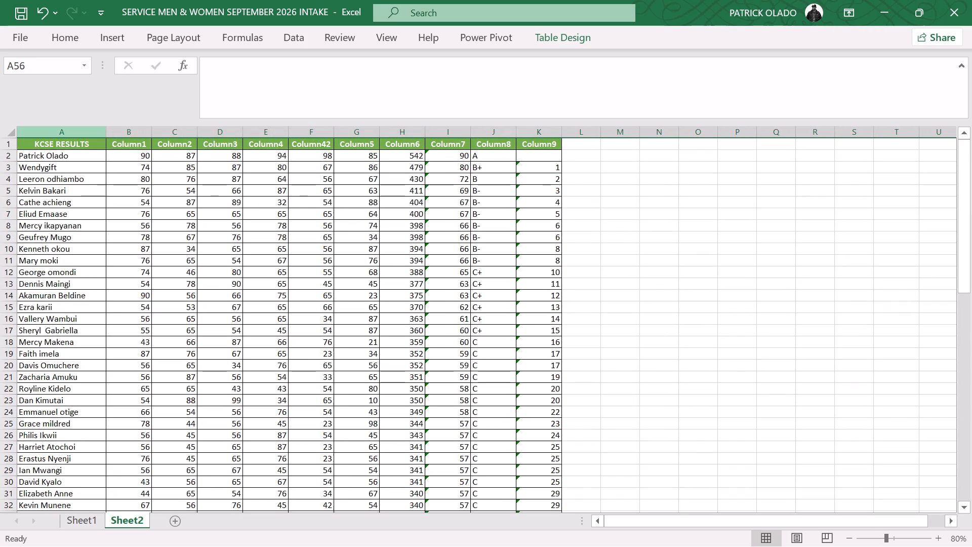
pyautogui.click(14, 147)
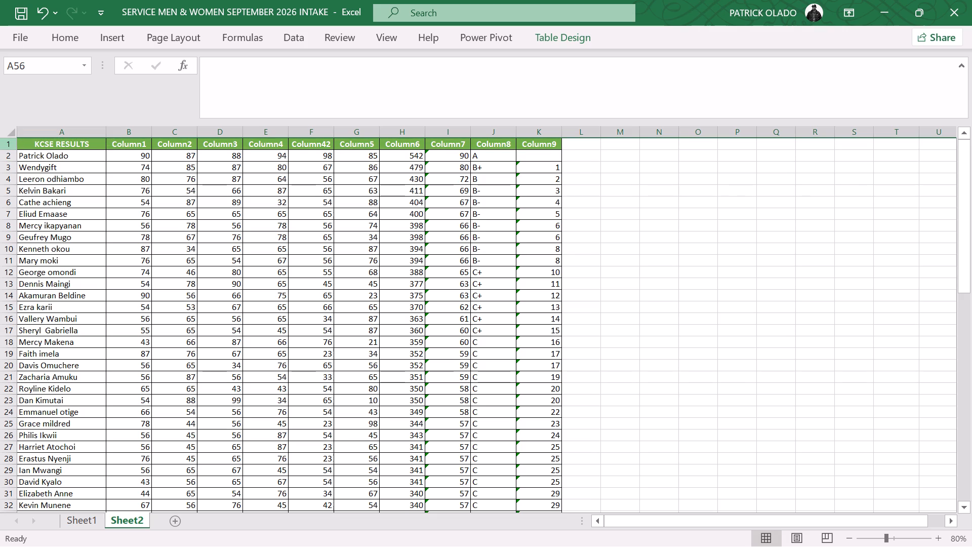
pyautogui.click(11, 146)
pyautogui.press('Delete')
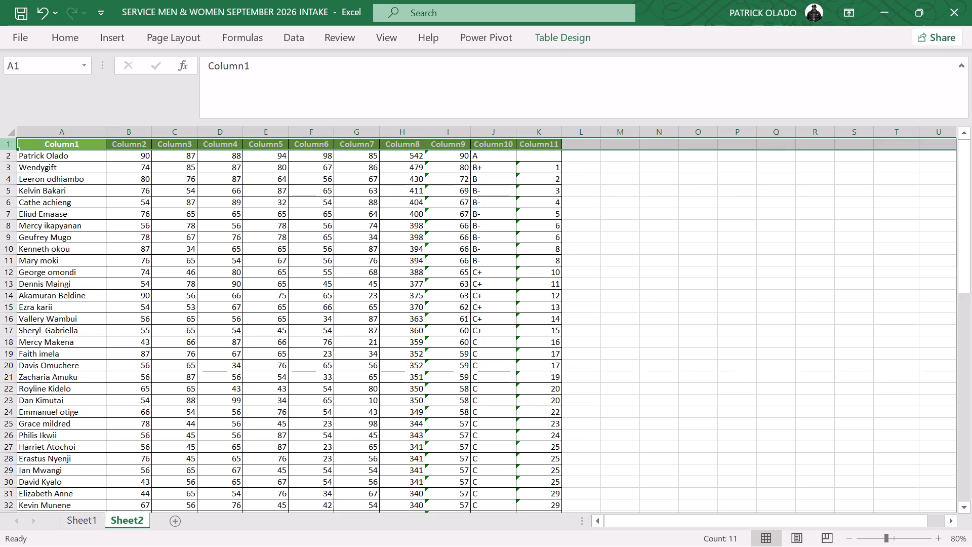
# Enter NAMES as the header of the student name column in A1.
pyautogui.scroll(1, 188, 204)
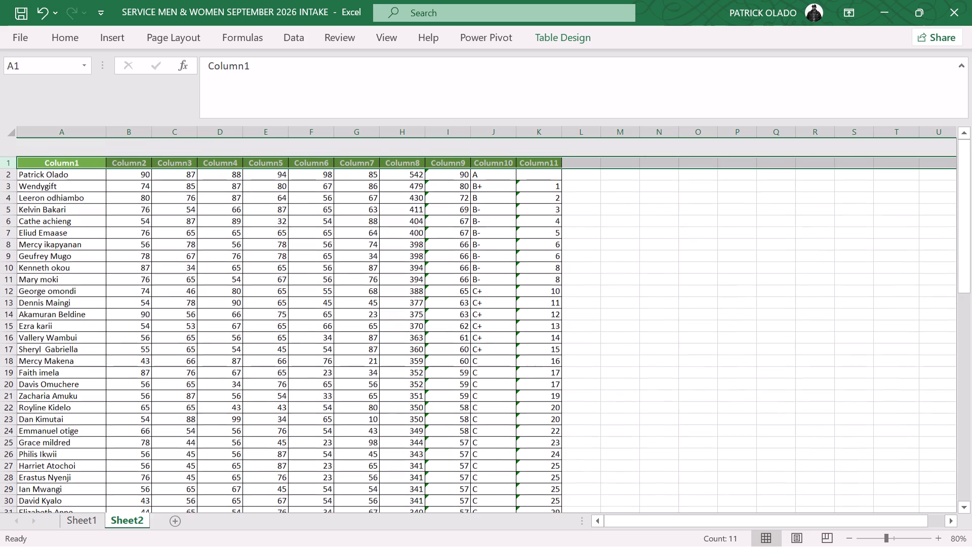
pyautogui.scroll(1, 188, 204)
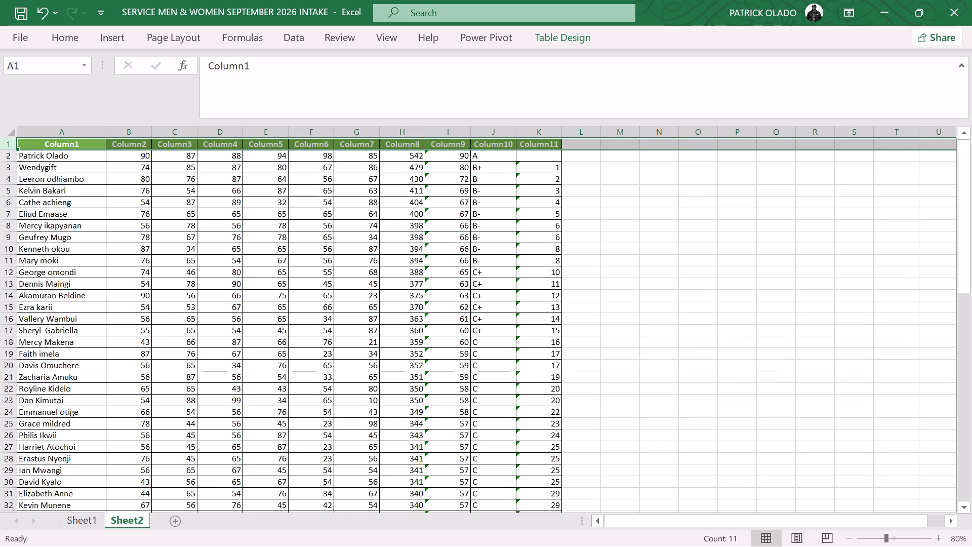
pyautogui.click(63, 145)
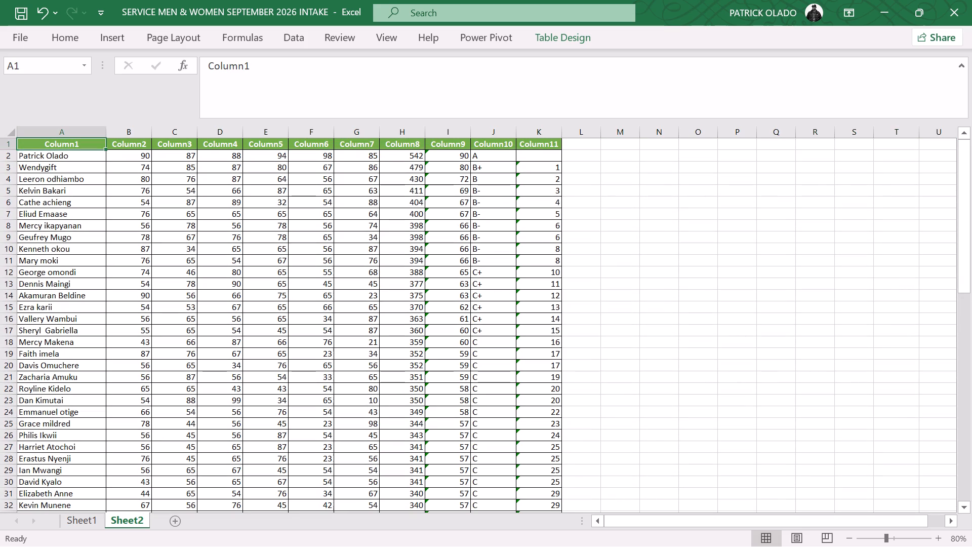
pyautogui.click(63, 145)
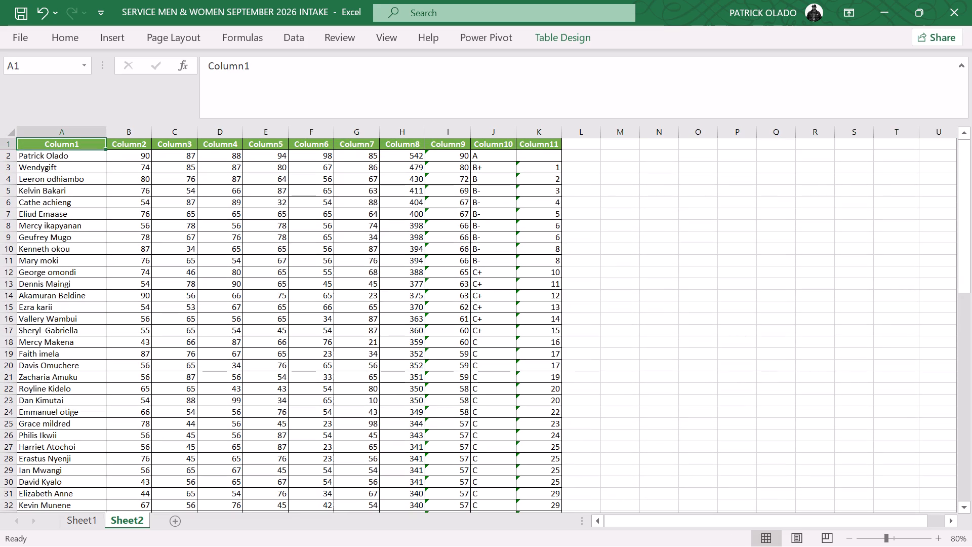
pyautogui.click(63, 145)
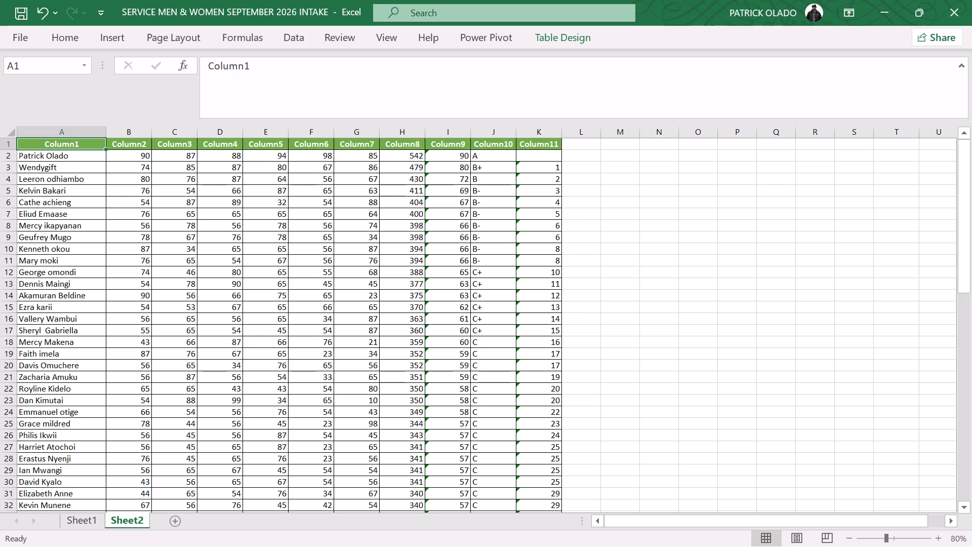
pyautogui.press('n')
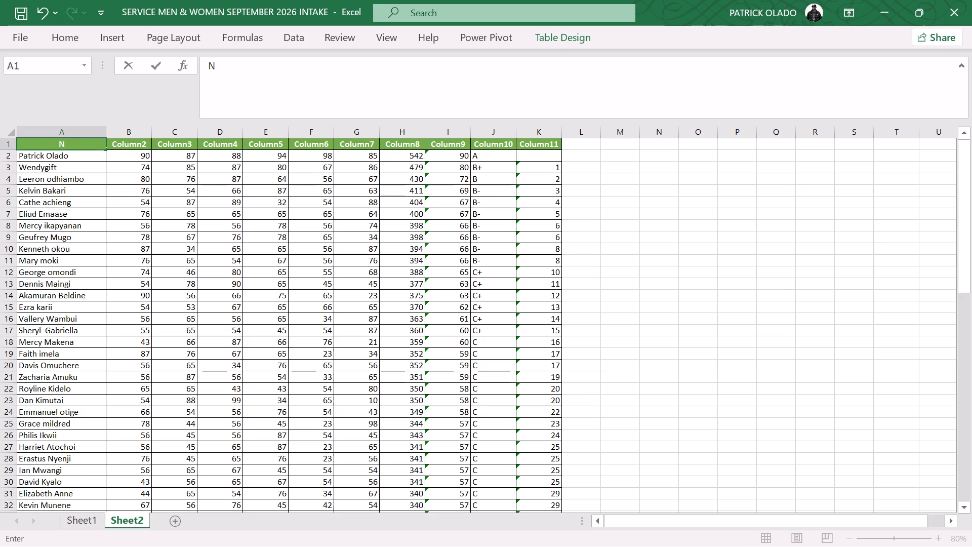
pyautogui.write('AMES')
# Enter MATHS as the column header in B1.
pyautogui.click(136, 145)
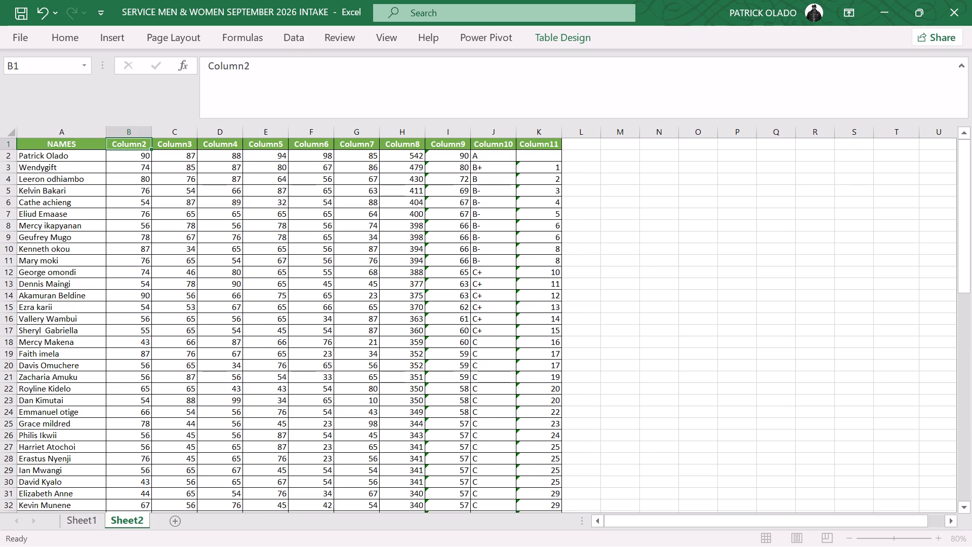
pyautogui.write('MART')
pyautogui.press('BackSpace')
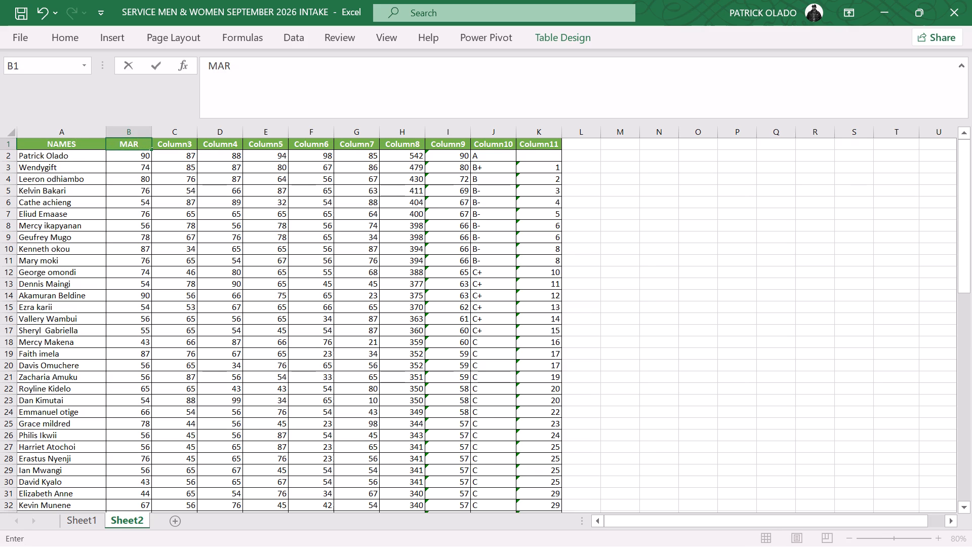
pyautogui.press('BackSpace')
pyautogui.press('t')
pyautogui.press('h')
pyautogui.press('s')
pyautogui.press('Right')
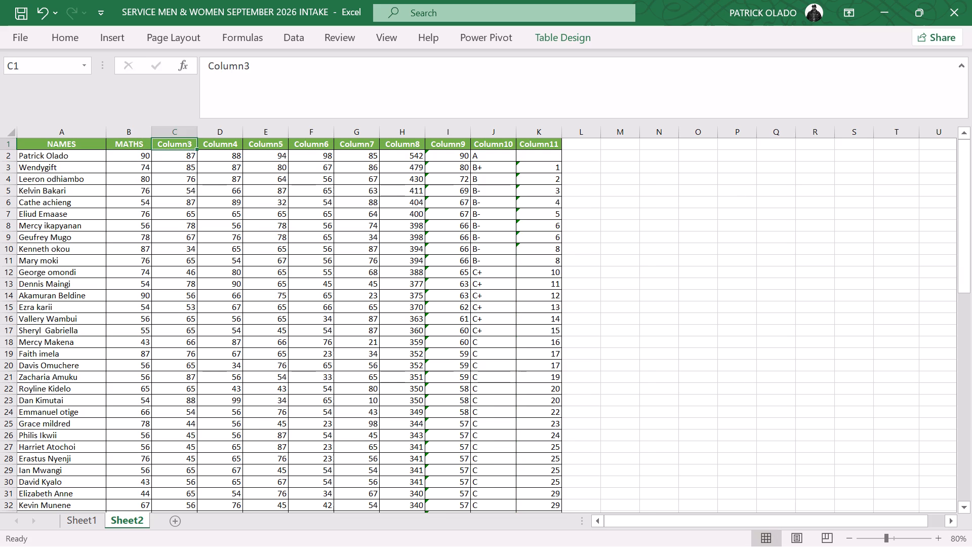
# Enter the column headers ENG in C1 and KIS in D1.
pyautogui.press('e')
pyautogui.press('n')
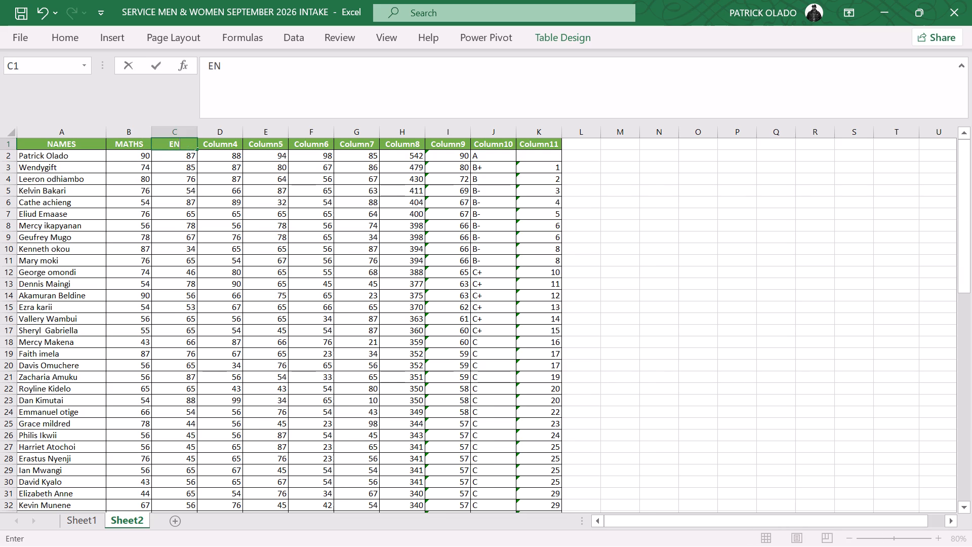
pyautogui.press('g')
pyautogui.press('Right')
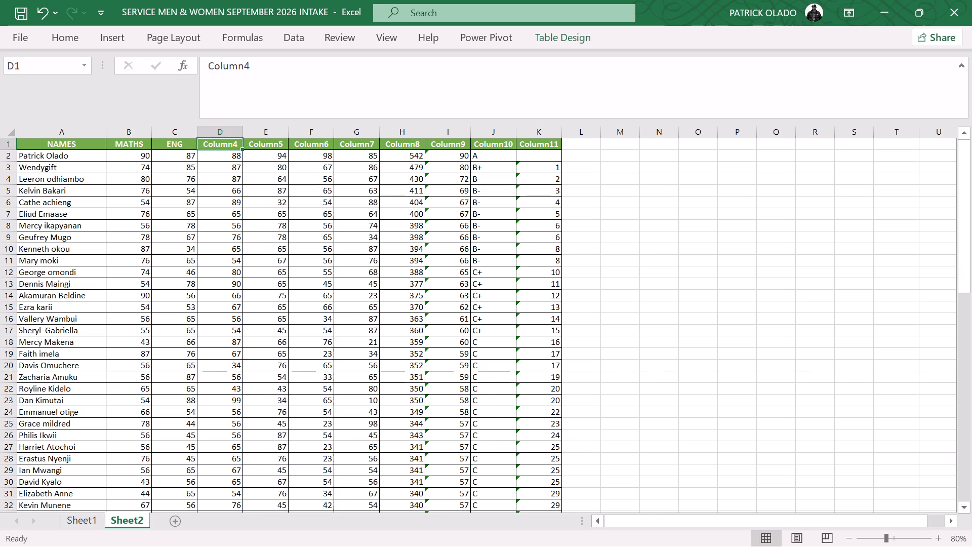
pyautogui.press('k')
pyautogui.press('i')
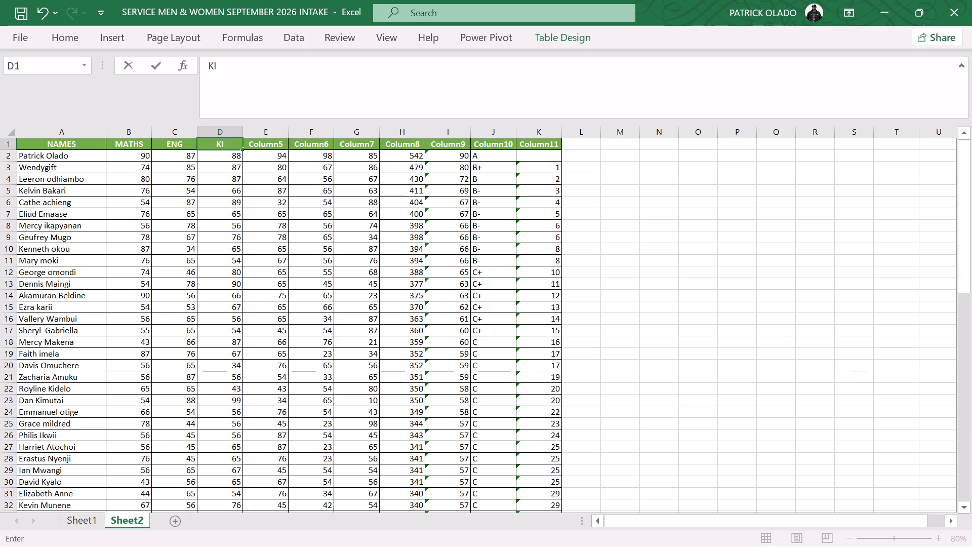
pyautogui.press('s')
pyautogui.press('Right')
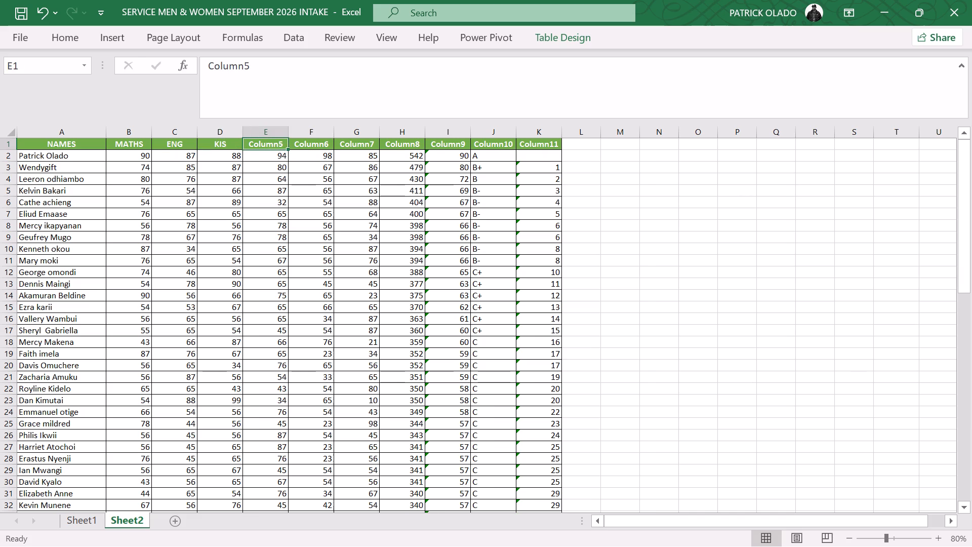
# Enter the column headers CHEM in E1 and BIOLOGY in F1.
pyautogui.press('c')
pyautogui.press('h')
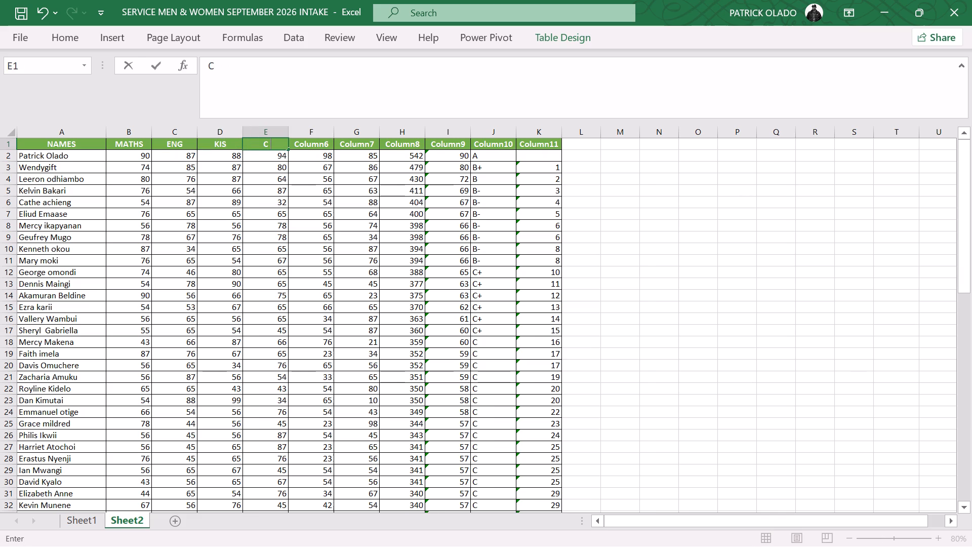
pyautogui.write('EM')
pyautogui.press('Right')
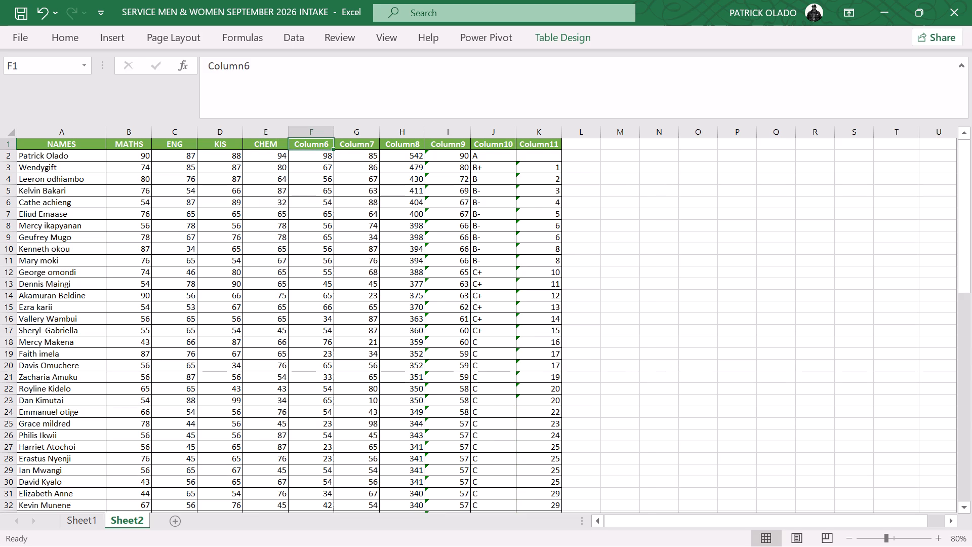
pyautogui.write('BI')
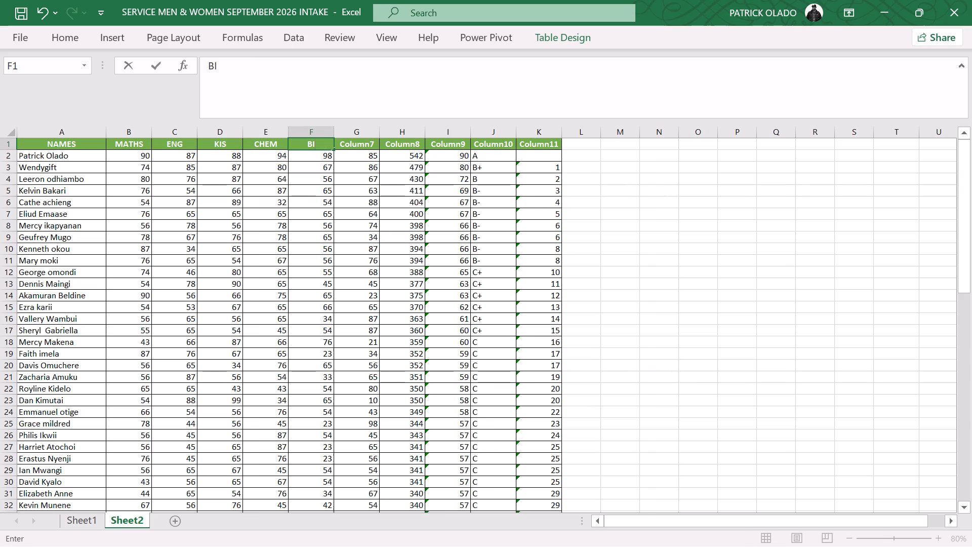
pyautogui.write('OLO')
pyautogui.write('GY')
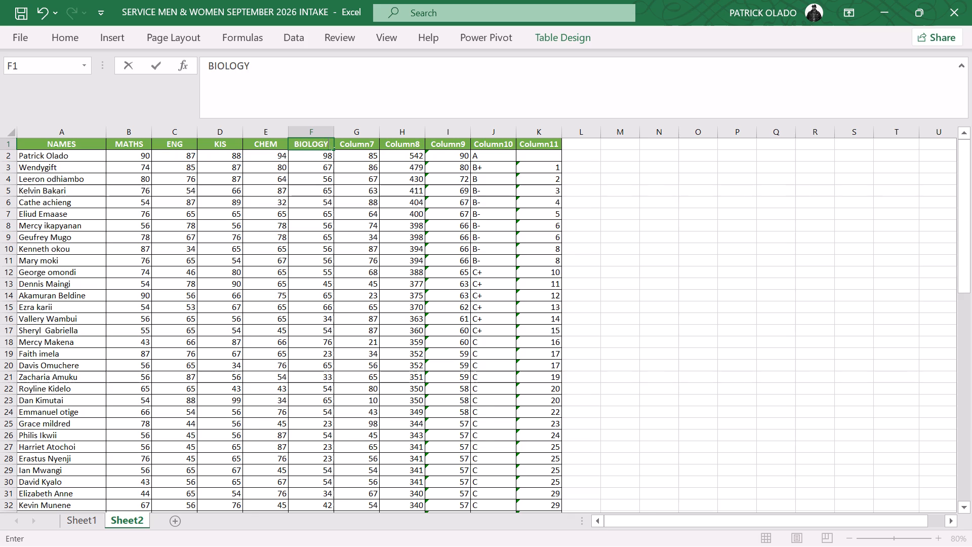
pyautogui.press('Right')
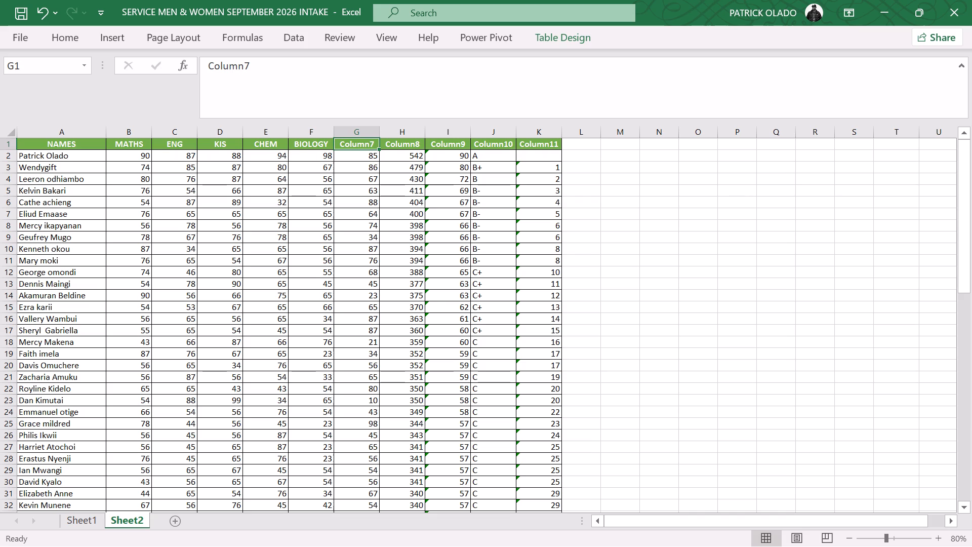
# Enter the column headers PHYSICS in G1 and TOTALS in H1.
pyautogui.press('p')
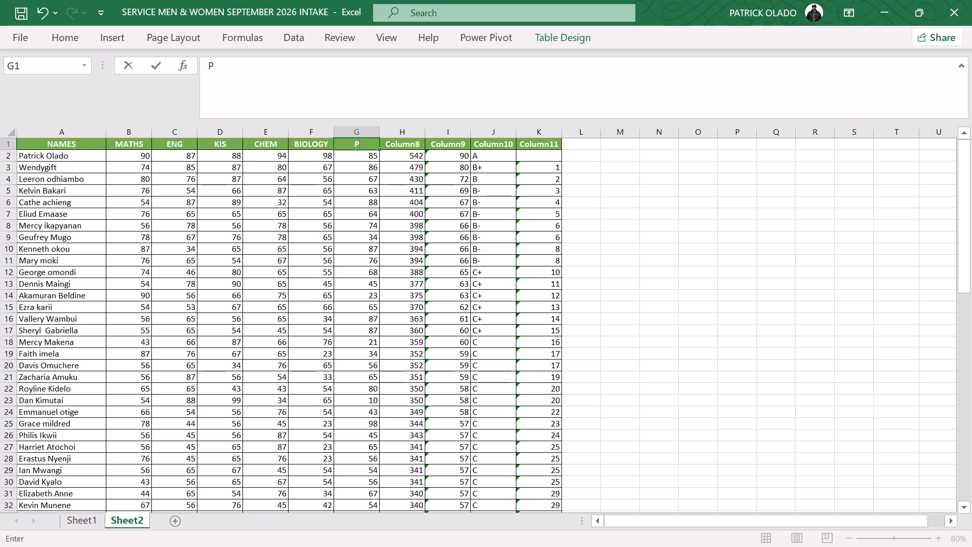
pyautogui.write('HY')
pyautogui.write('SICS')
pyautogui.press('Right')
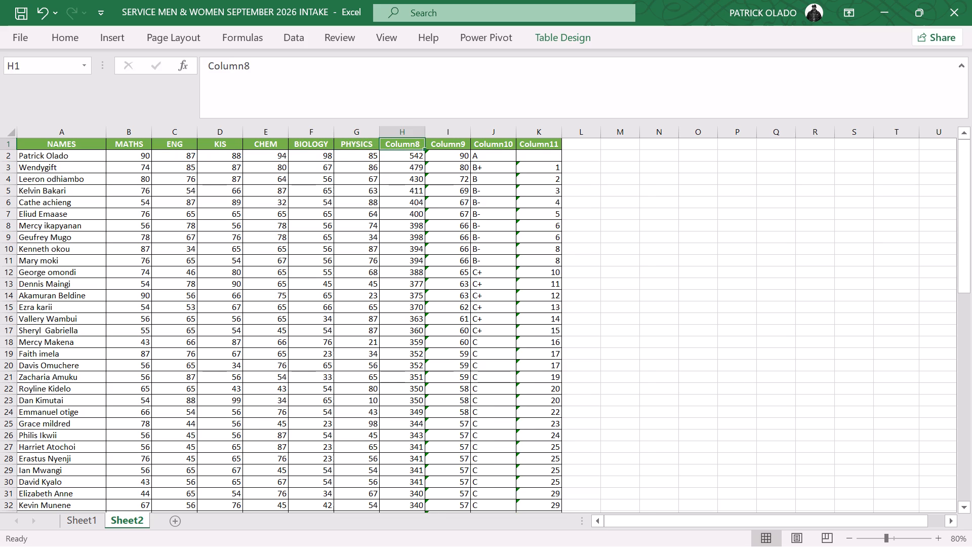
pyautogui.press('t')
pyautogui.press('o')
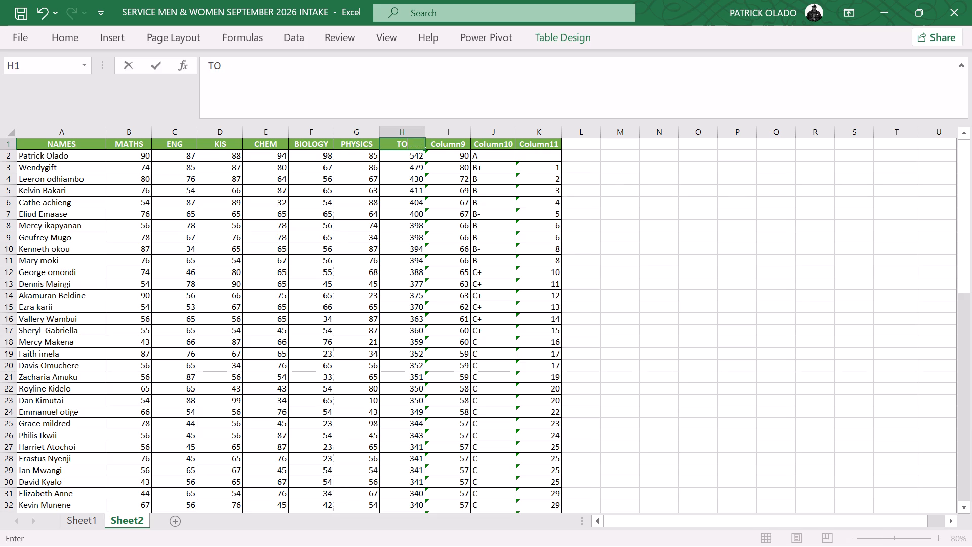
pyautogui.write('TAL')
pyautogui.press('s')
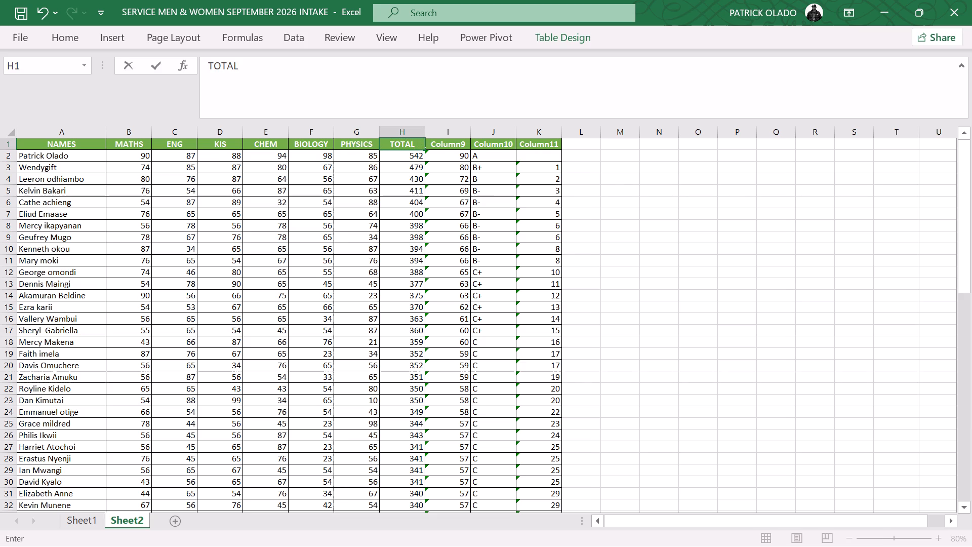
pyautogui.press('Right')
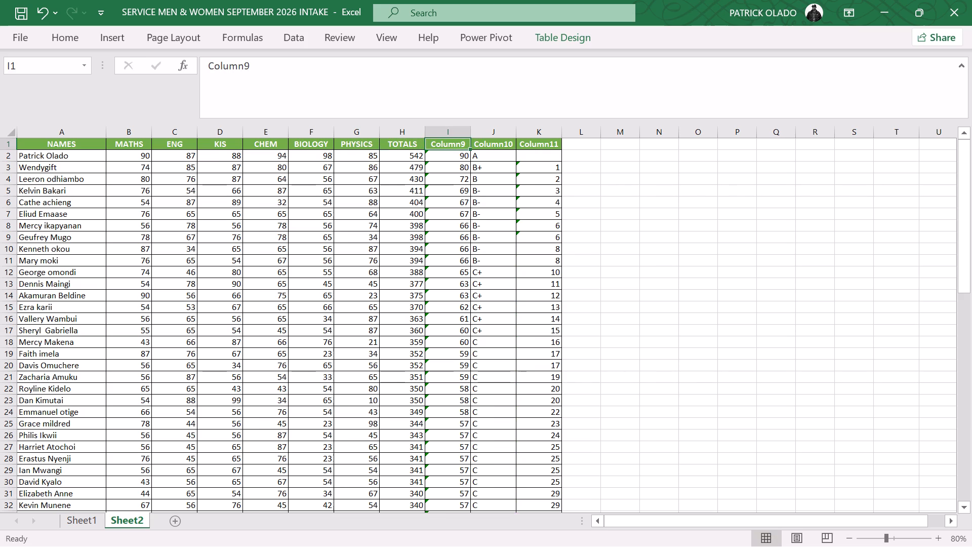
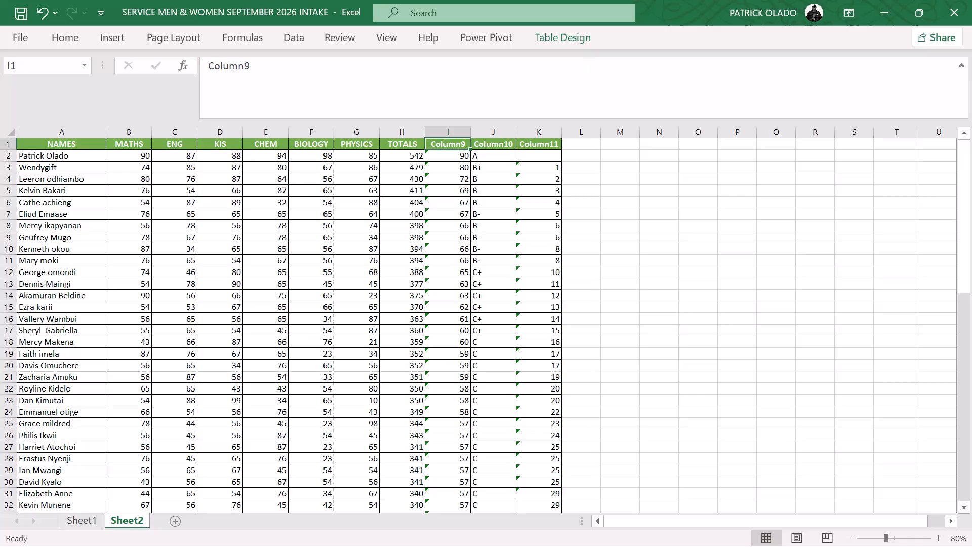
# Enter the column headers AVERAGE in I1 and GRADE in J1.
pyautogui.write('AVER')
pyautogui.press('a')
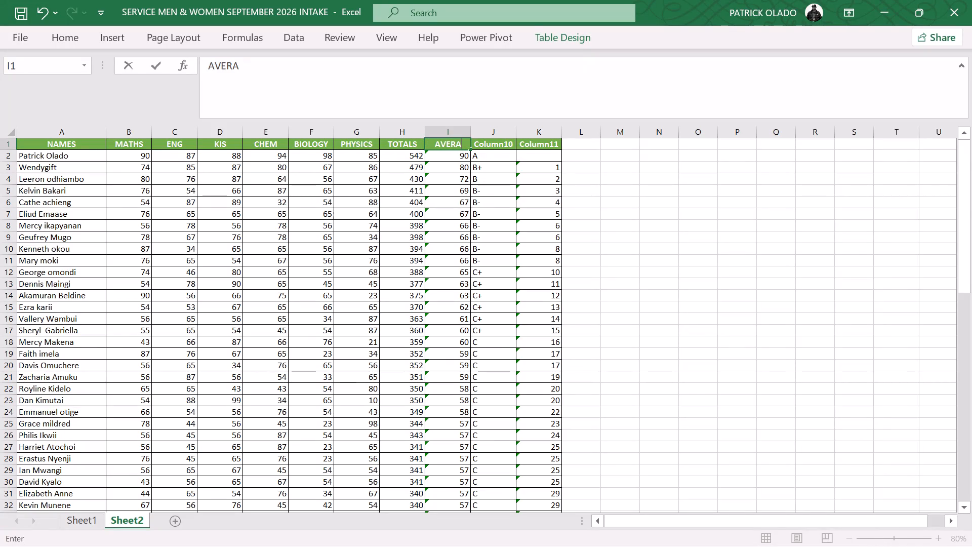
pyautogui.write('GE')
pyautogui.press('Right')
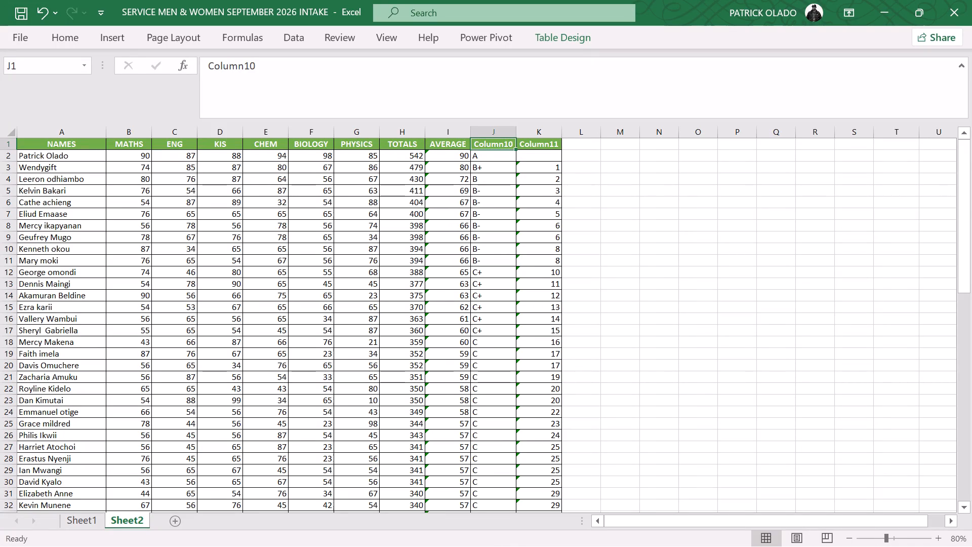
pyautogui.write('GR')
pyautogui.write('ADE')
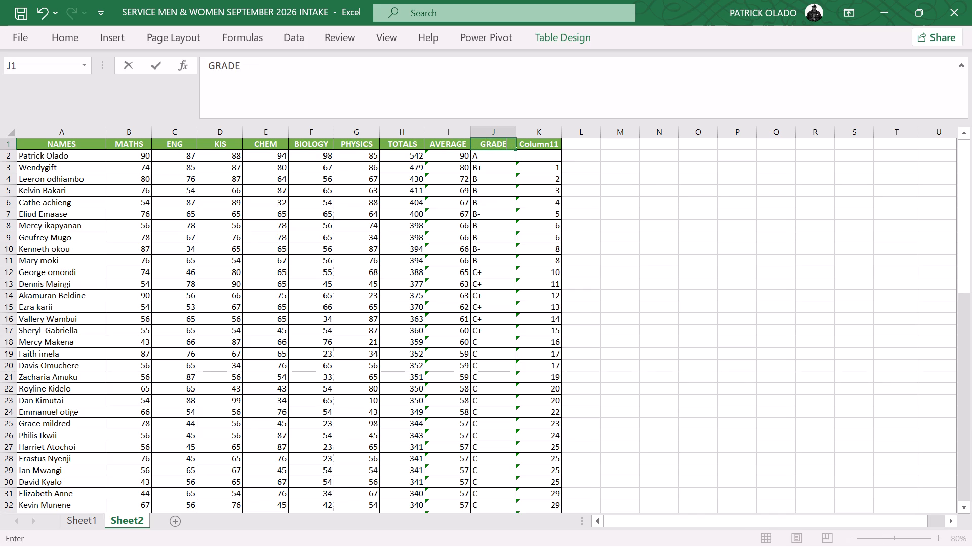
pyautogui.press('Right')
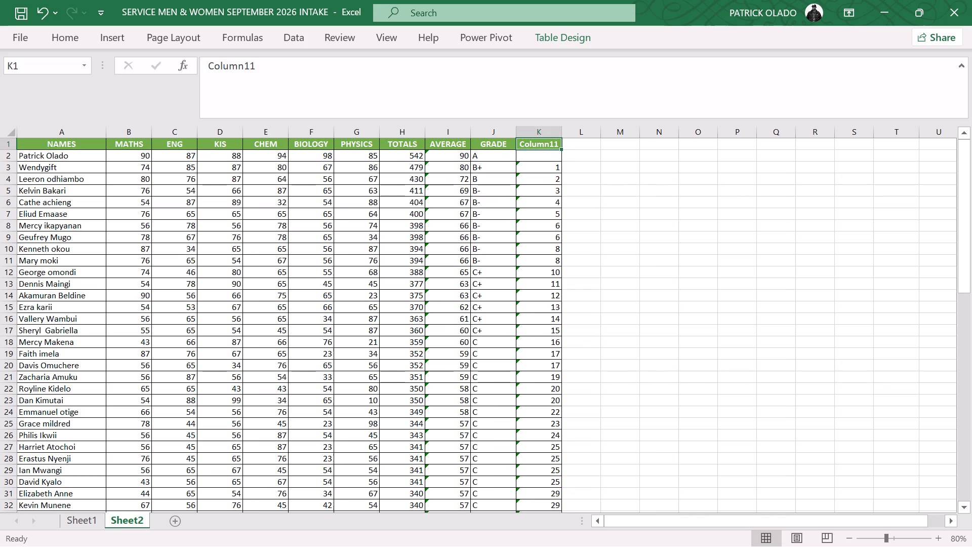
# Enter POSITION as the column header in K1.
pyautogui.write('PO')
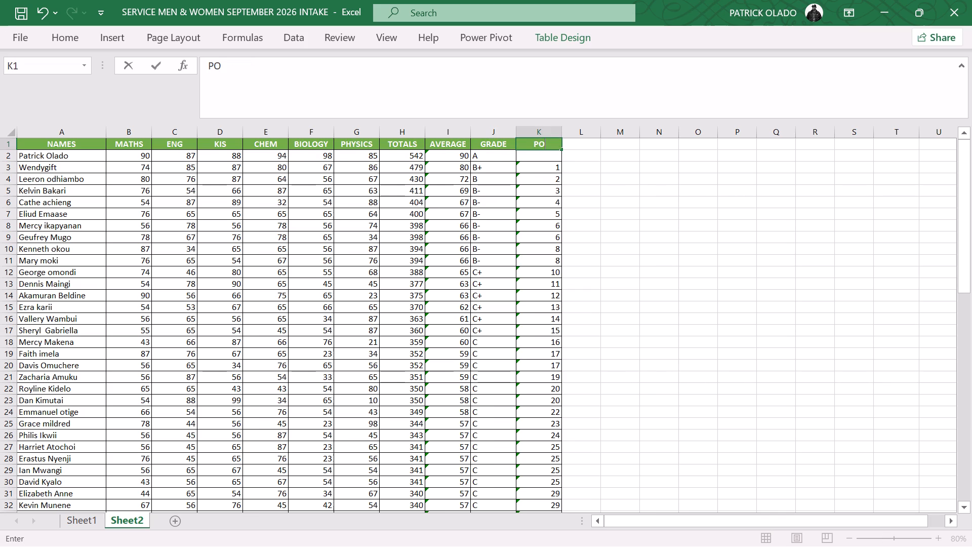
pyautogui.write('SI')
pyautogui.write('TIO')
pyautogui.press('n')
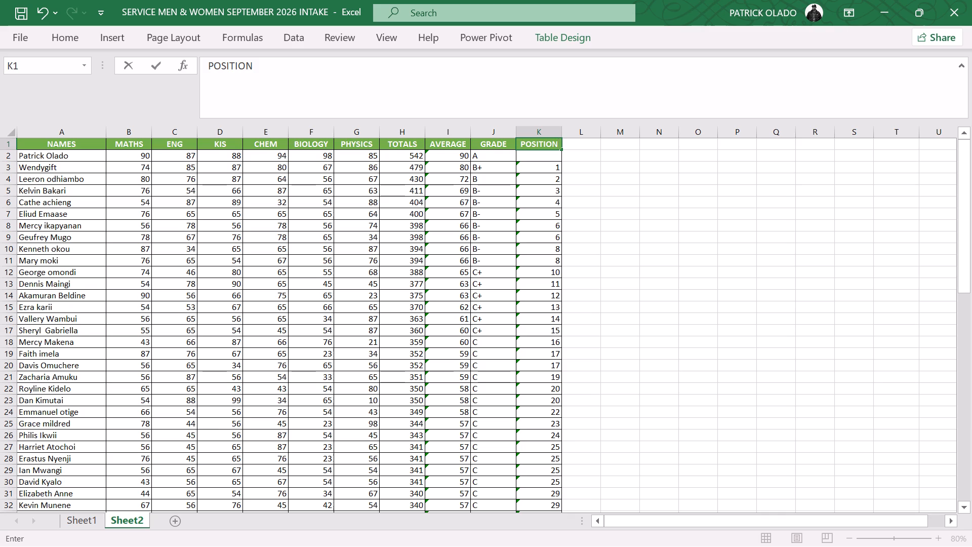
# Review the lower rows of the results table, checking the students' marks, totals, averages, grades and positions through the last record.
pyautogui.scroll(-5, 430, 295)
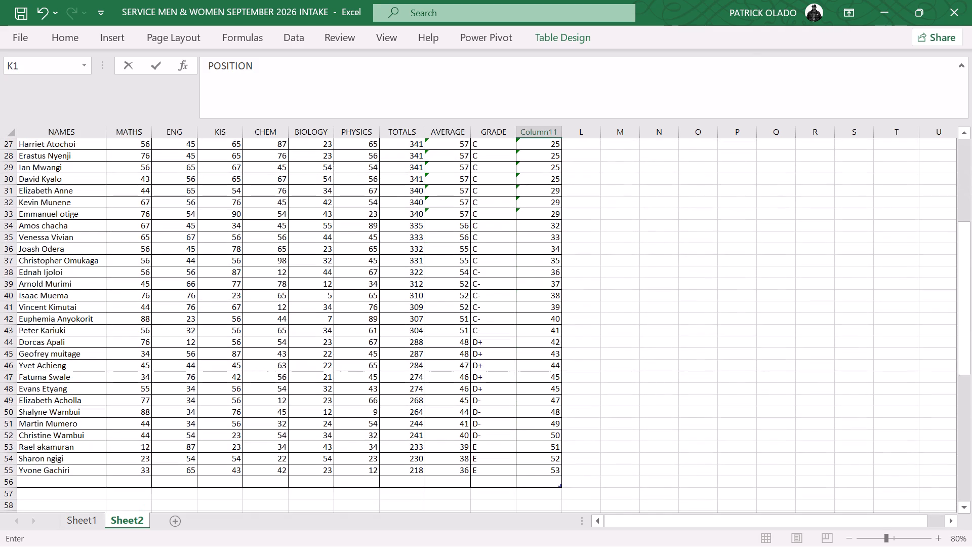
pyautogui.scroll(2, 430, 295)
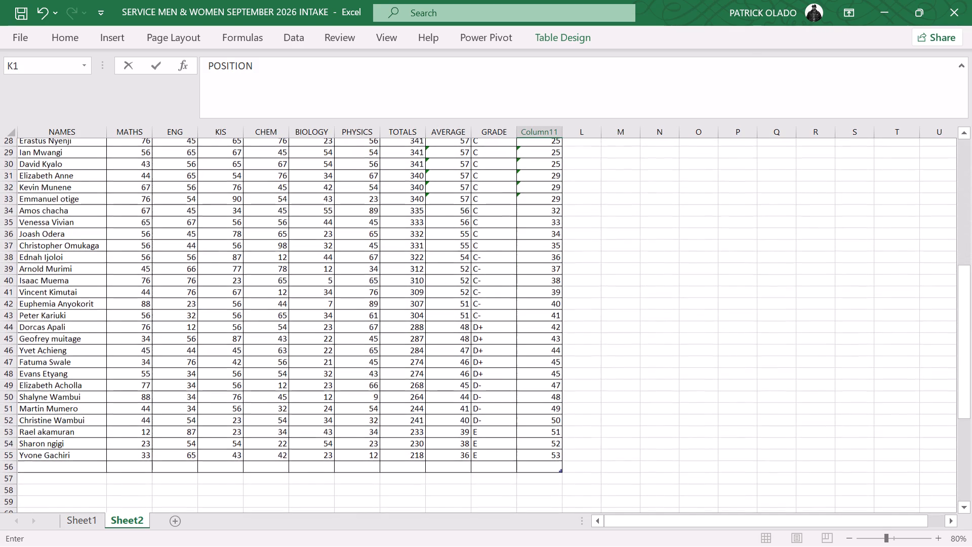
pyautogui.scroll(3, 430, 295)
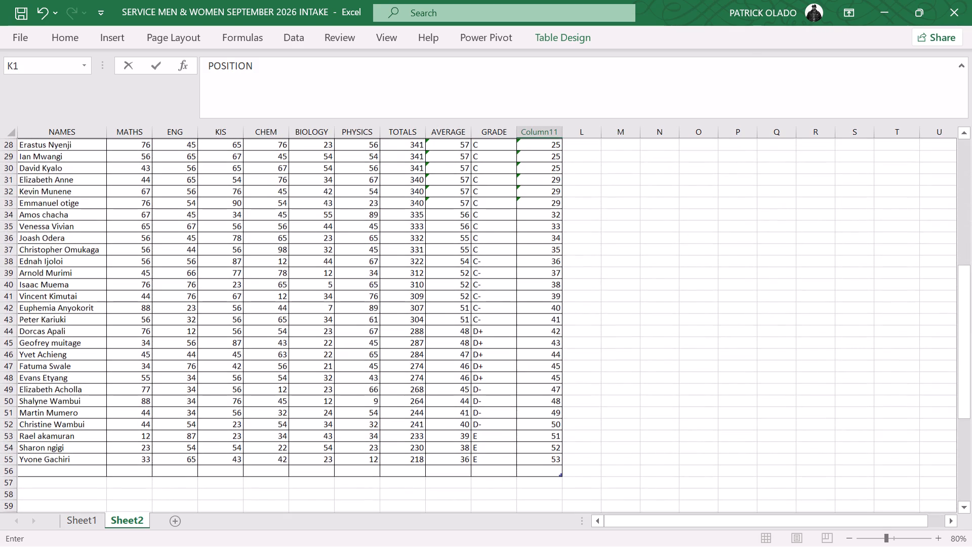
pyautogui.scroll(3, 430, 295)
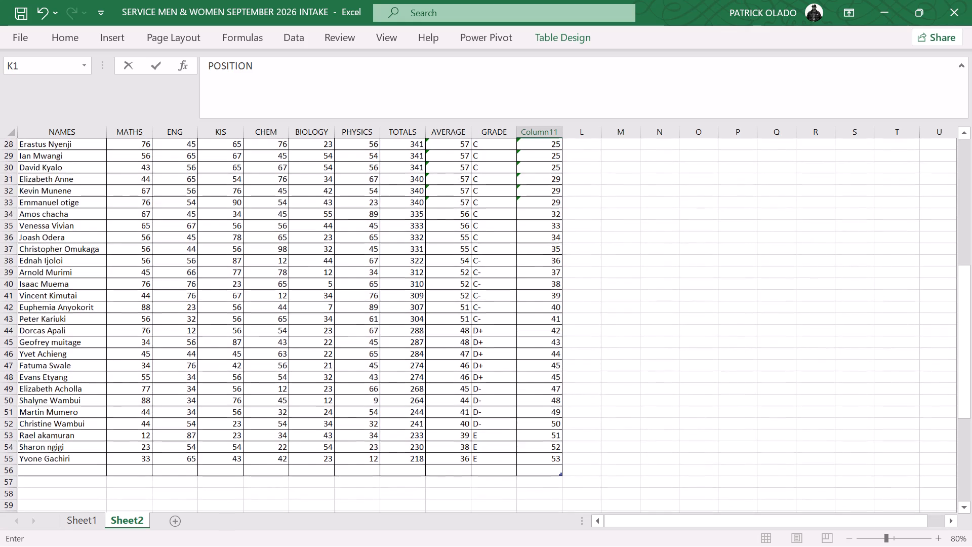
pyautogui.scroll(2, 430, 295)
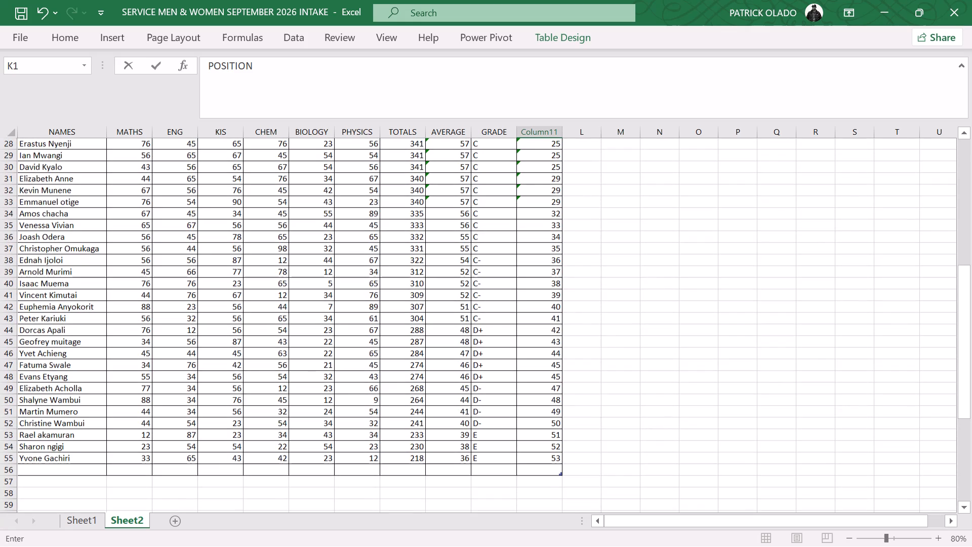
pyautogui.scroll(1, 430, 295)
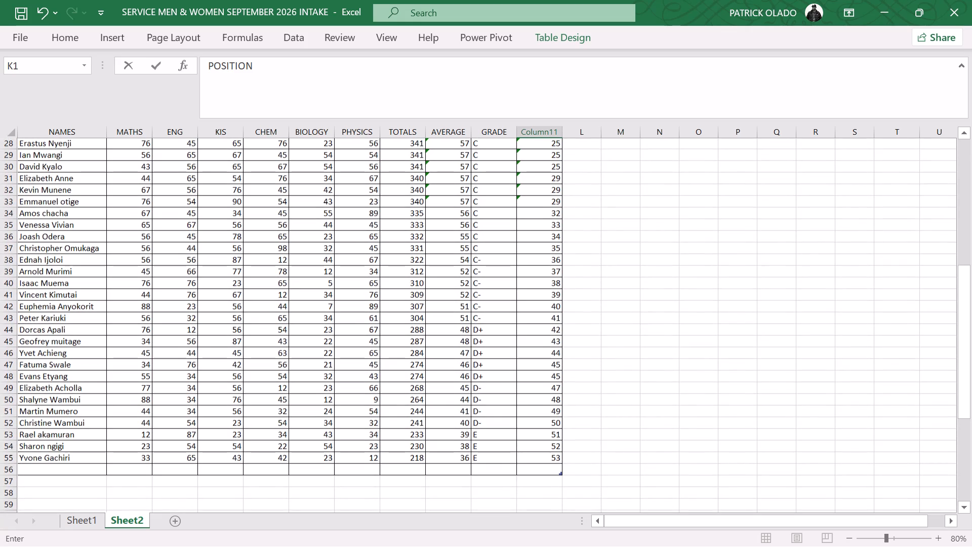
pyautogui.scroll(2, 430, 295)
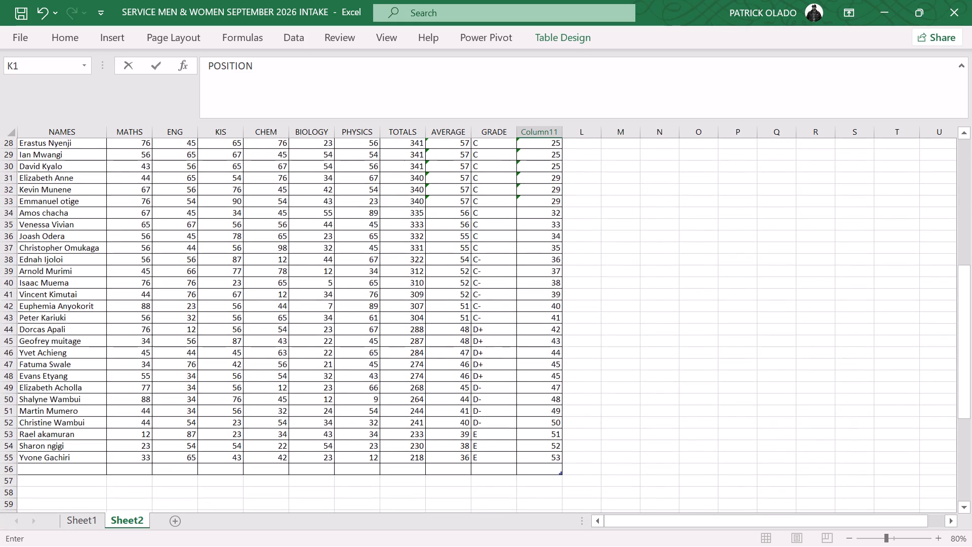
pyautogui.scroll(1, 430, 295)
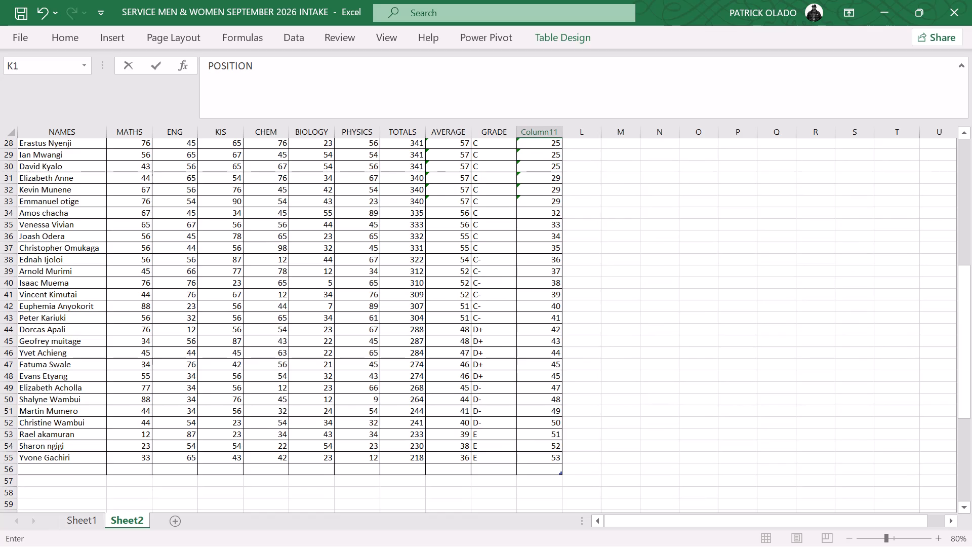
pyautogui.scroll(1, 430, 295)
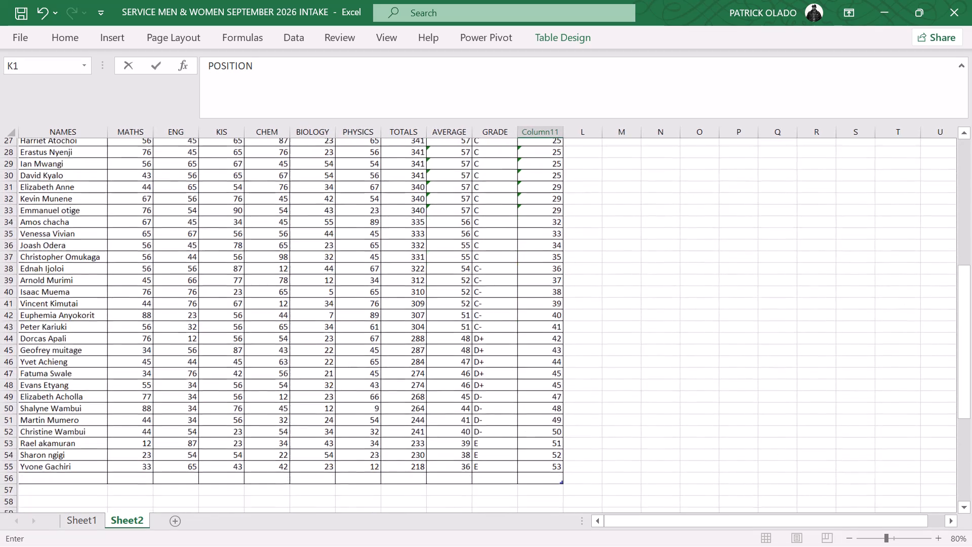
pyautogui.scroll(1, 430, 295)
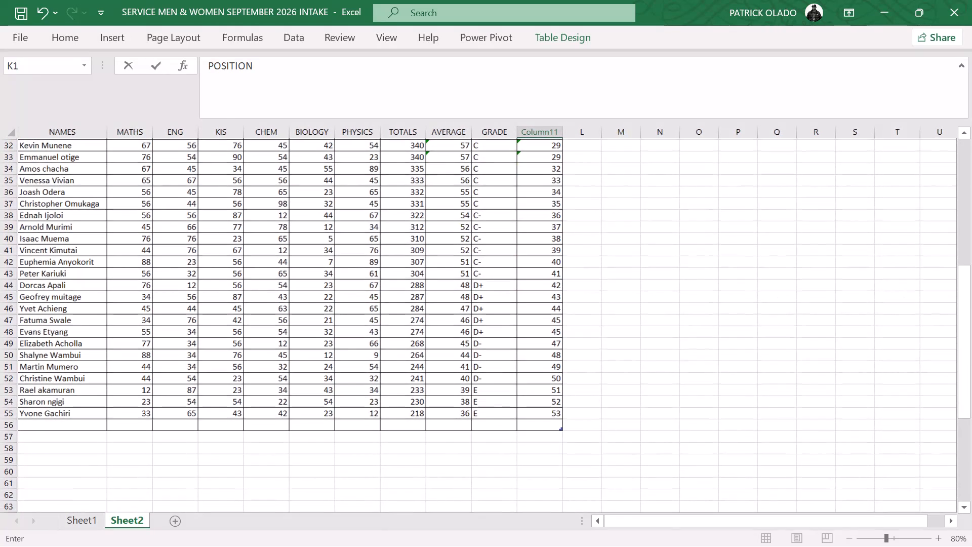
pyautogui.scroll(2, 430, 295)
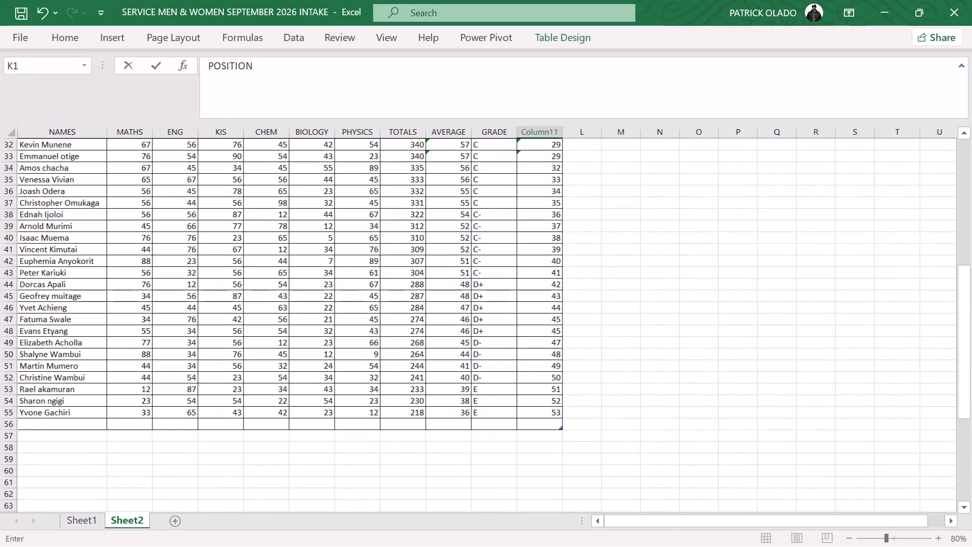
pyautogui.scroll(2, 430, 295)
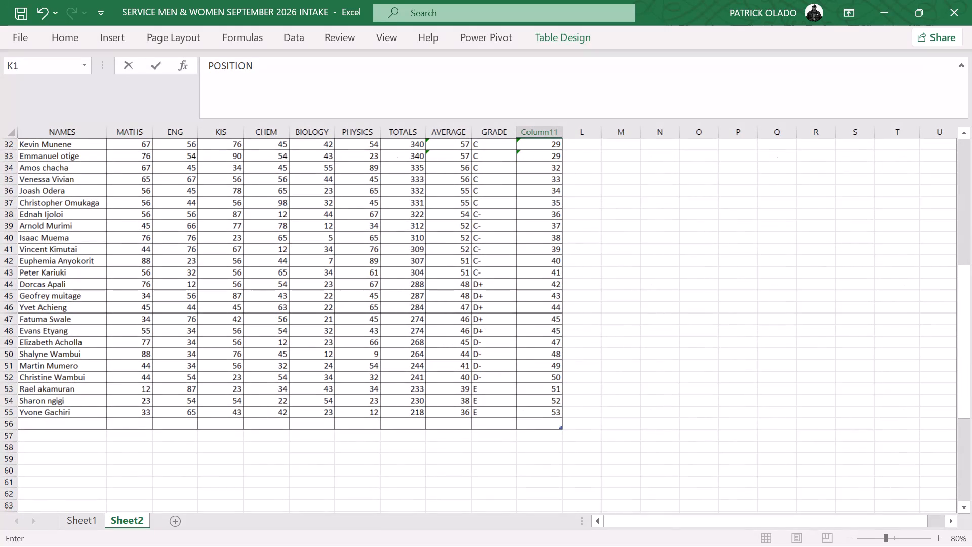
pyautogui.scroll(1, 430, 295)
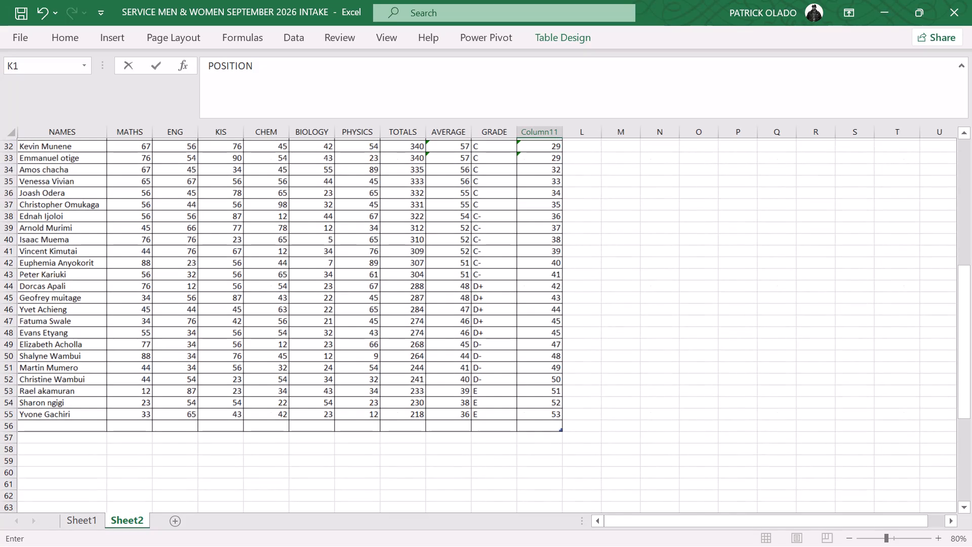
pyautogui.scroll(1, 430, 295)
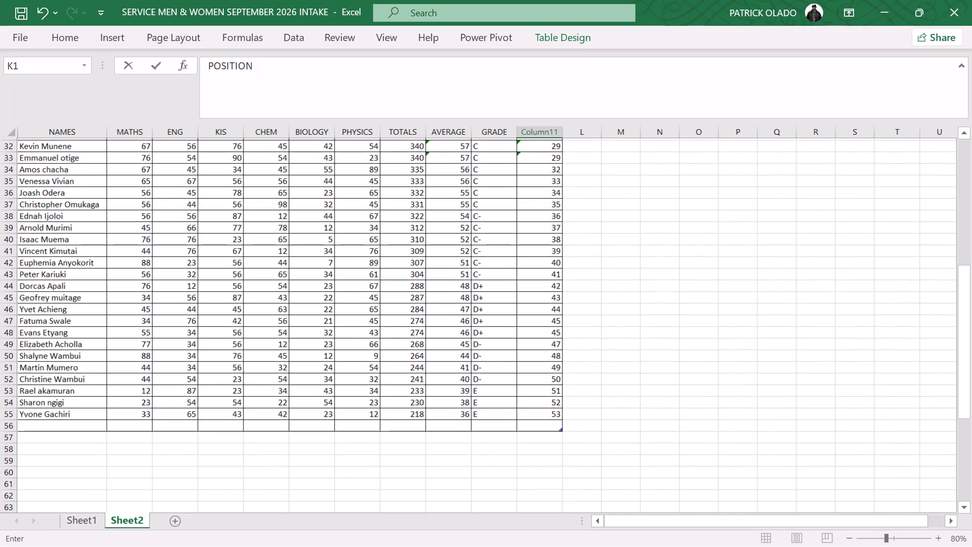
pyautogui.scroll(2, 430, 295)
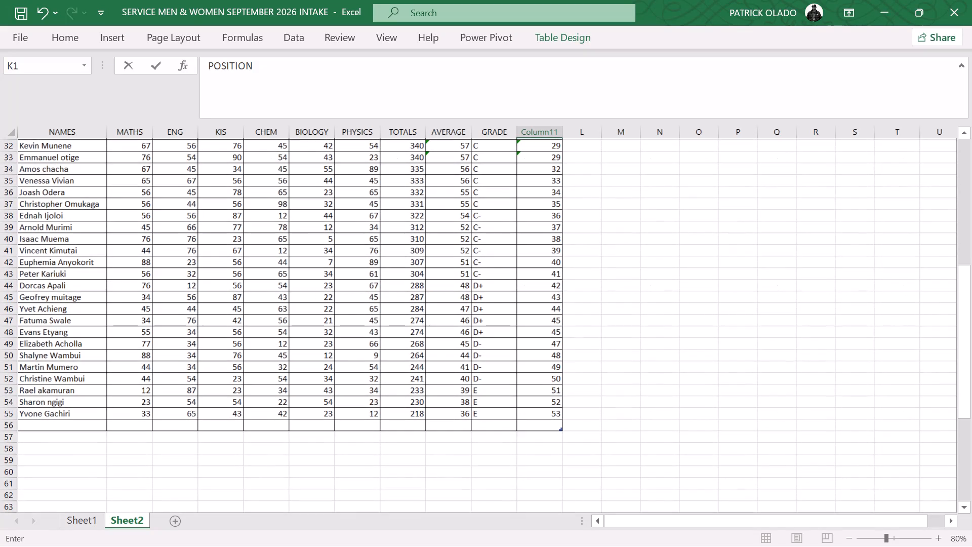
pyautogui.scroll(2, 430, 295)
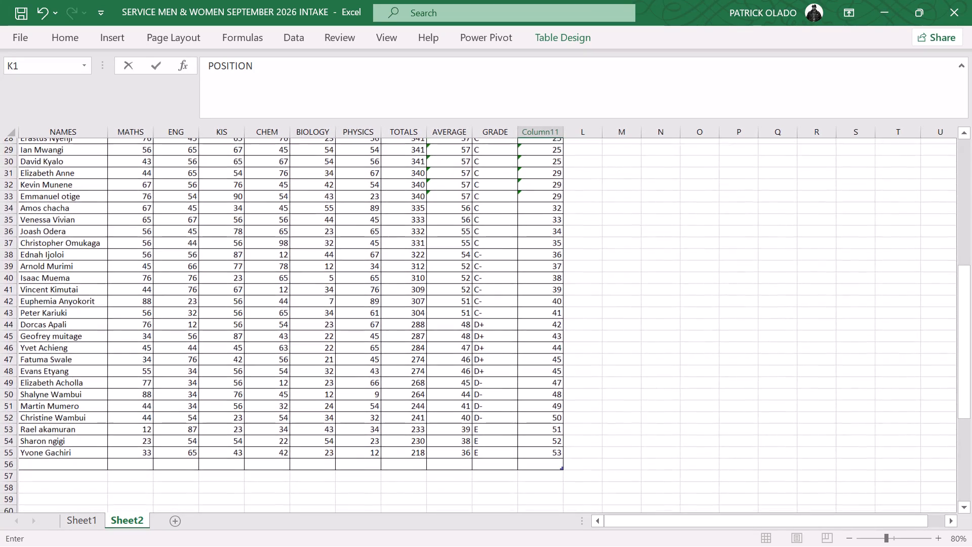
pyautogui.scroll(1, 430, 295)
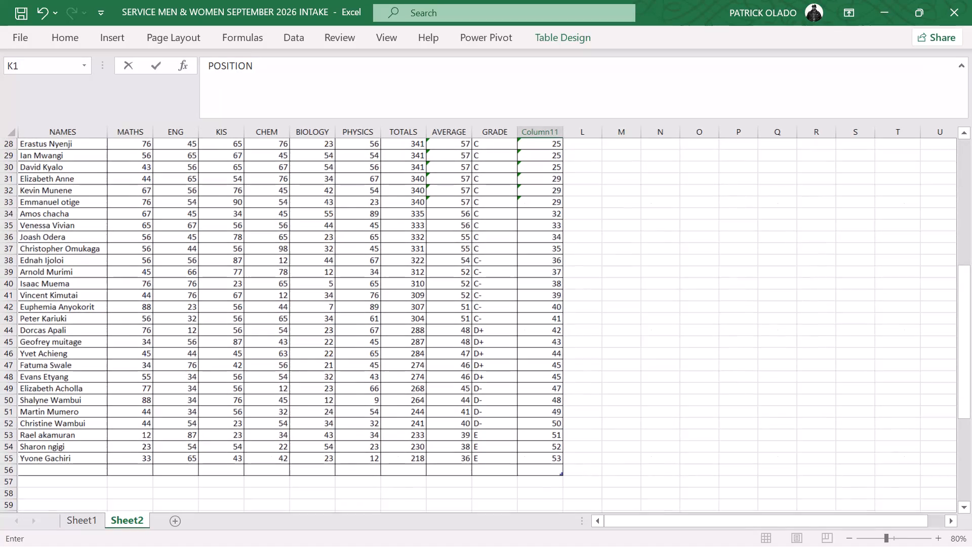
pyautogui.scroll(2, 430, 295)
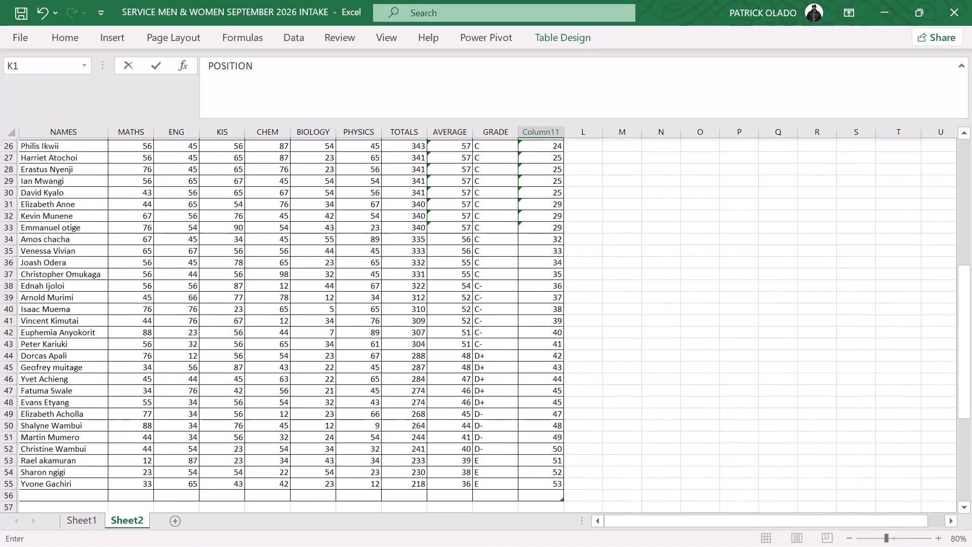
pyautogui.scroll(1, 430, 295)
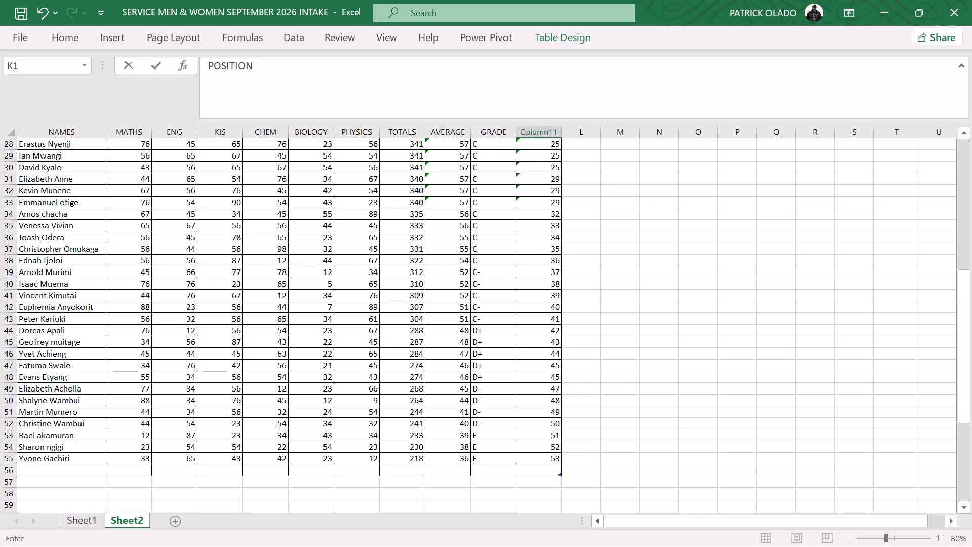
pyautogui.hscroll(1, 430, 295)
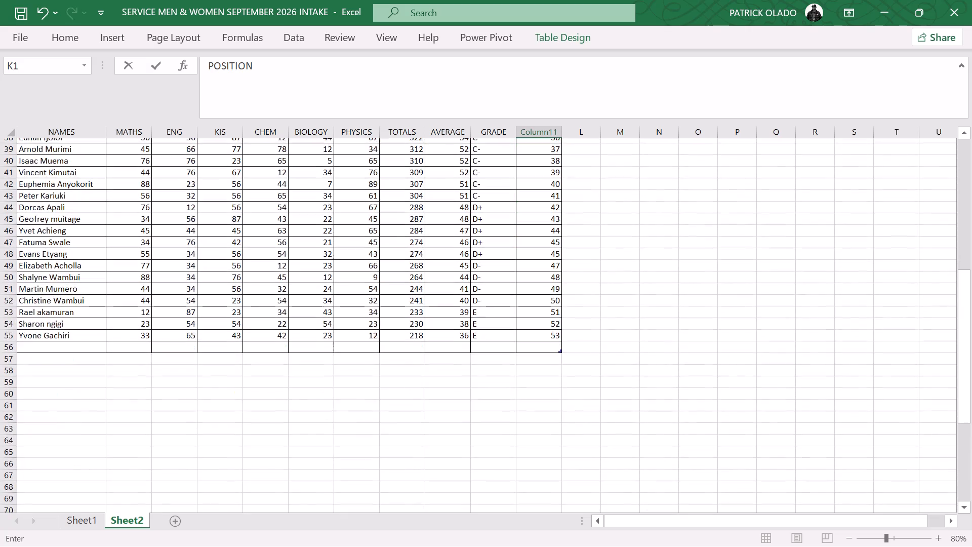
pyautogui.hscroll(3, 430, 295)
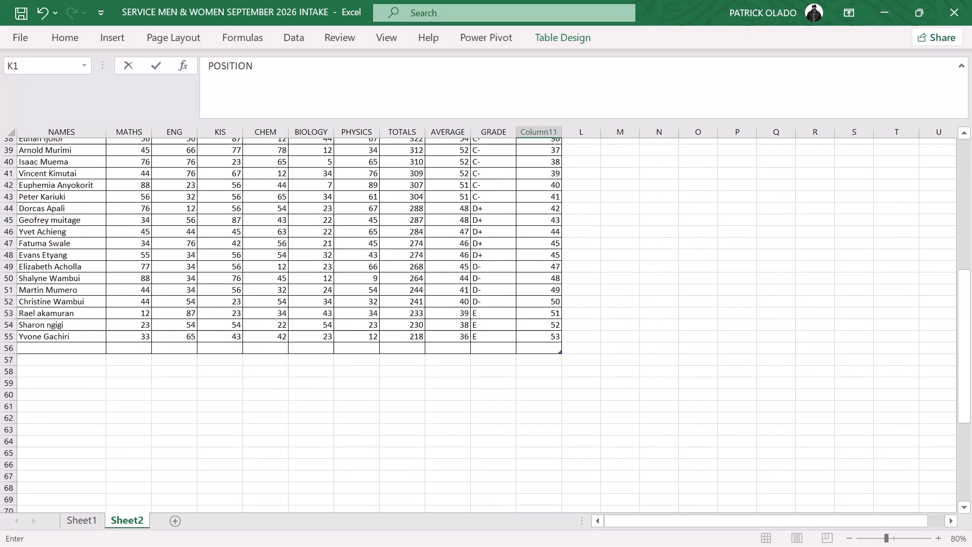
pyautogui.hscroll(1, 430, 295)
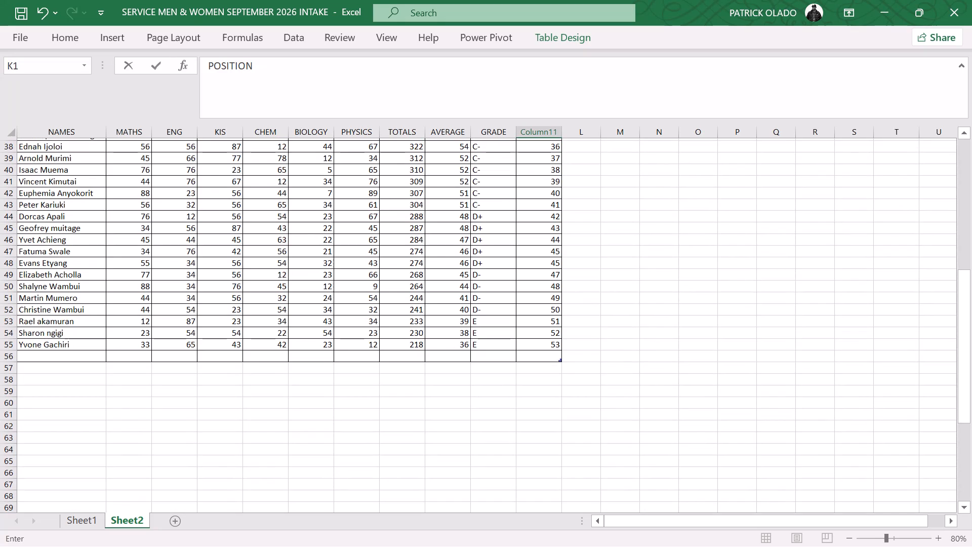
pyautogui.hscroll(1, 430, 295)
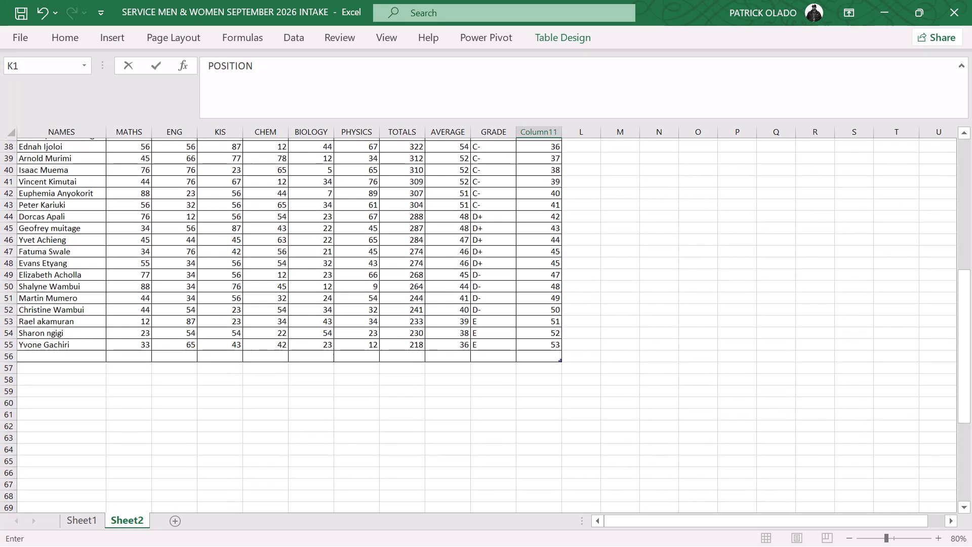
pyautogui.hscroll(2, 430, 295)
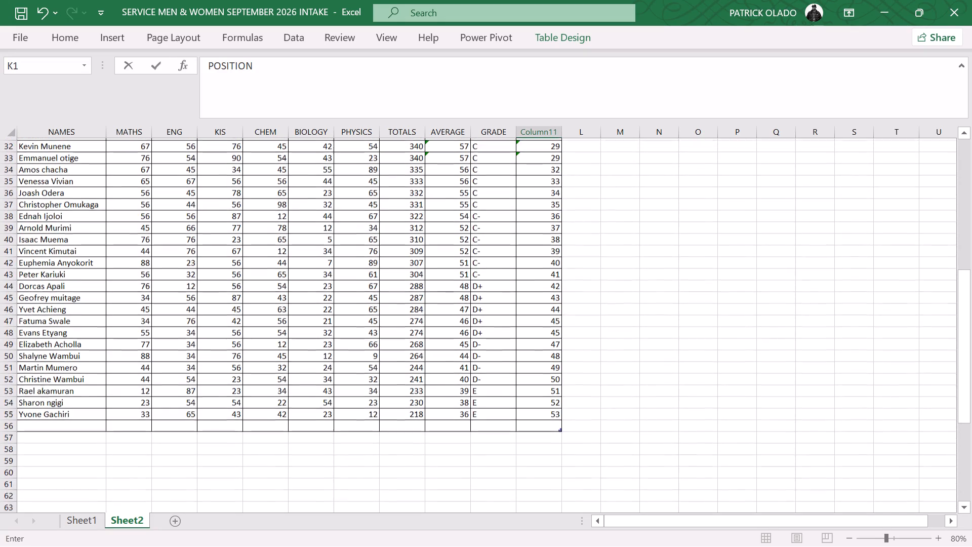
pyautogui.hscroll(1, 430, 295)
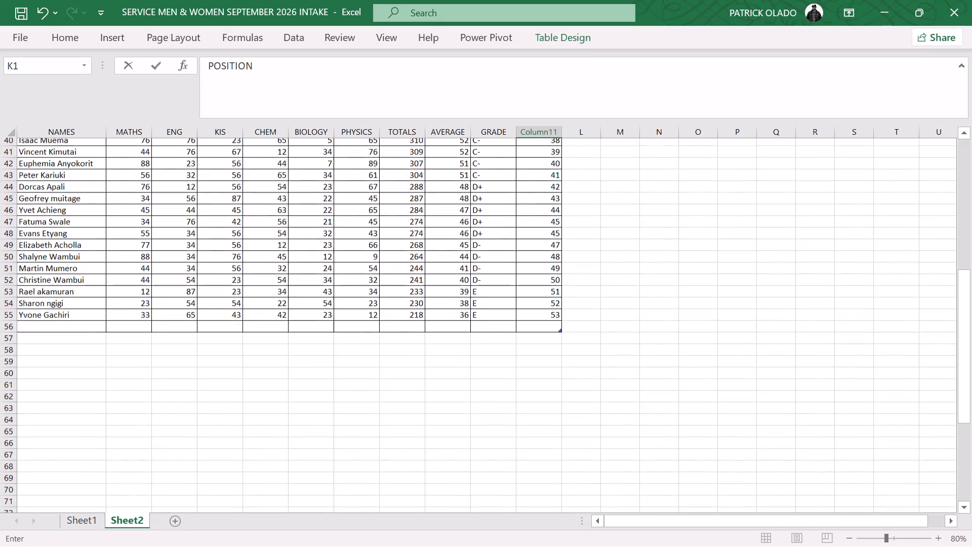
pyautogui.hscroll(2, 430, 295)
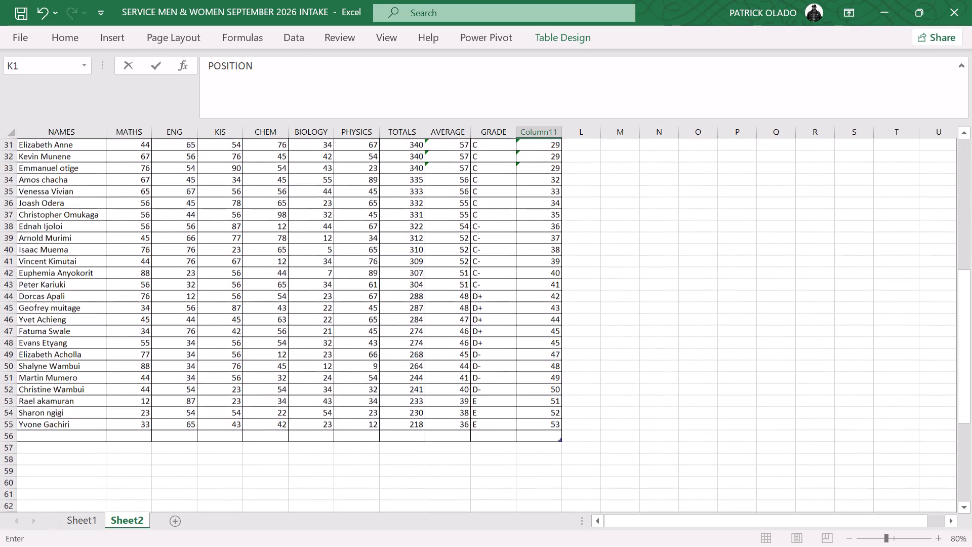
pyautogui.hscroll(1, 430, 295)
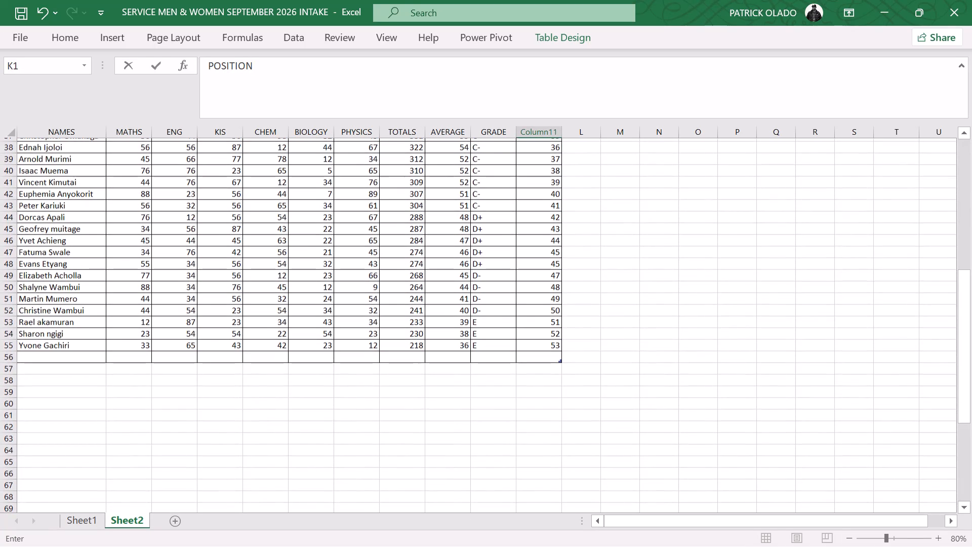
# Review the lower half of the results table again, checking totals, averages, grades and positions from the last record back up to row 29.
pyautogui.hscroll(1, 430, 295)
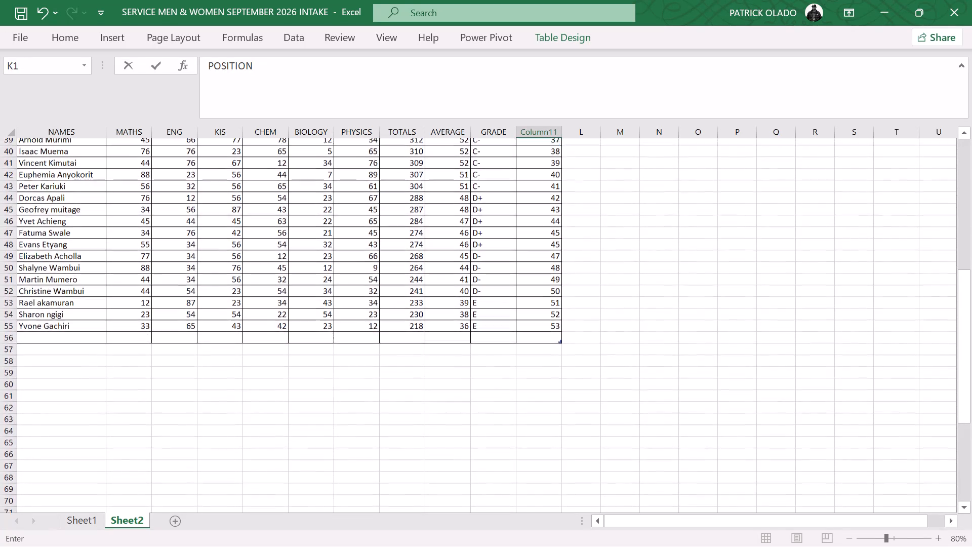
pyautogui.hscroll(1, 430, 295)
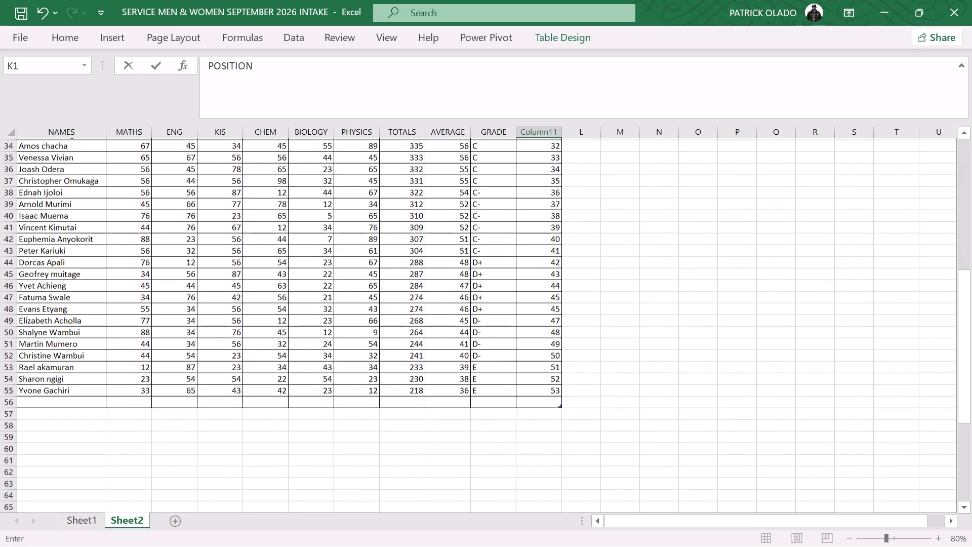
pyautogui.hscroll(1, 430, 295)
pyautogui.scroll(1, 430, 295)
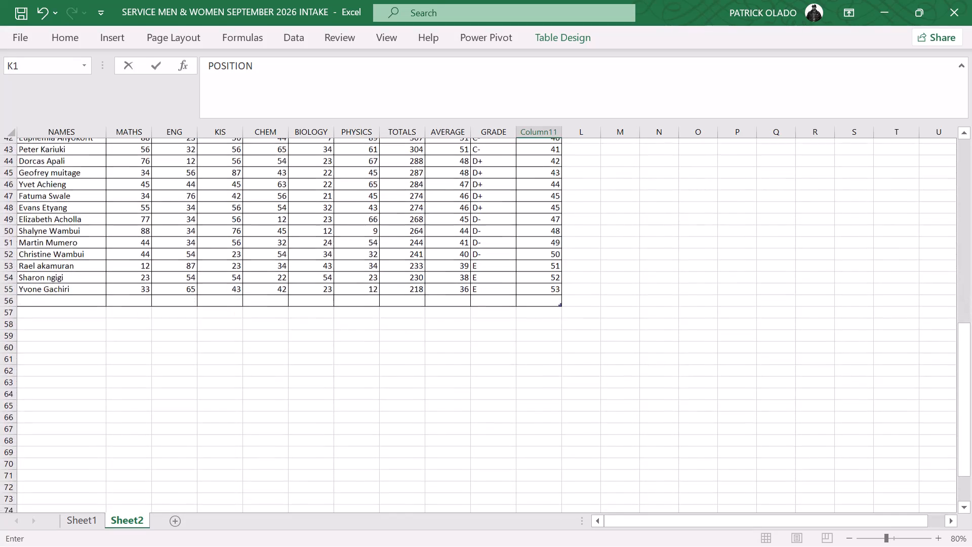
pyautogui.scroll(1, 430, 295)
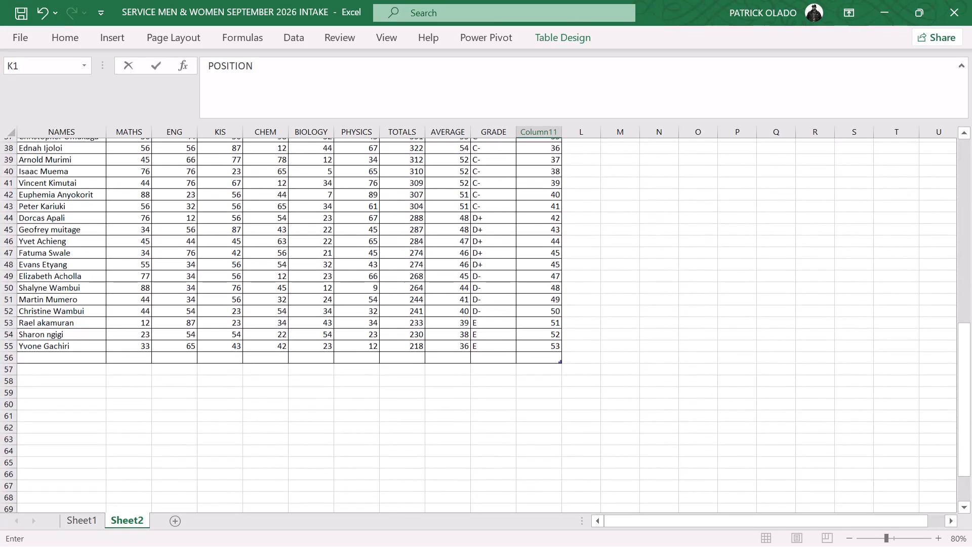
pyautogui.scroll(2, 430, 295)
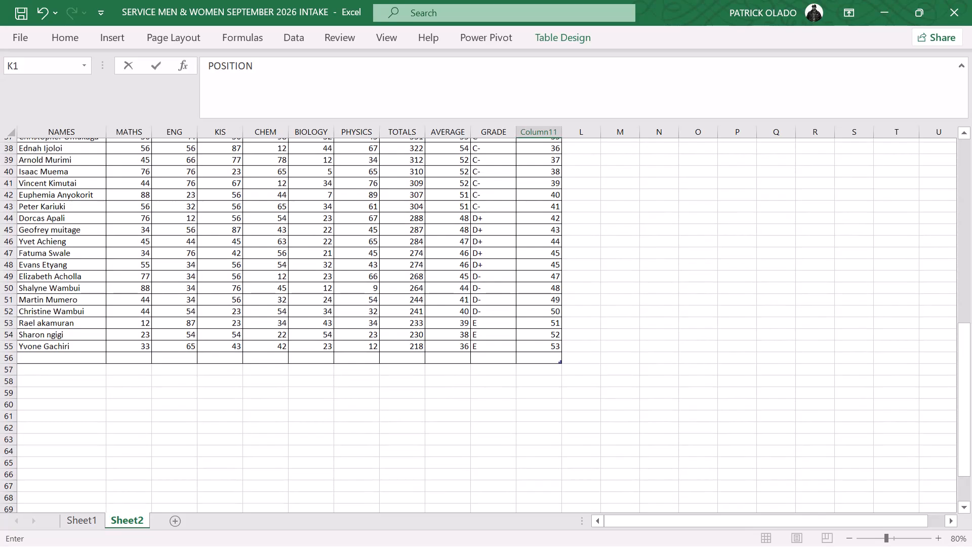
pyautogui.scroll(1, 430, 295)
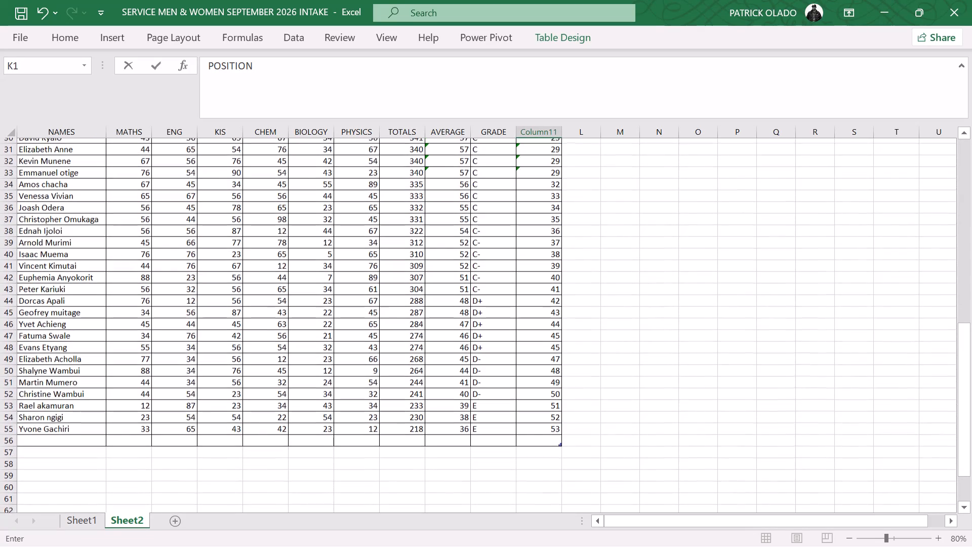
pyautogui.scroll(1, 430, 295)
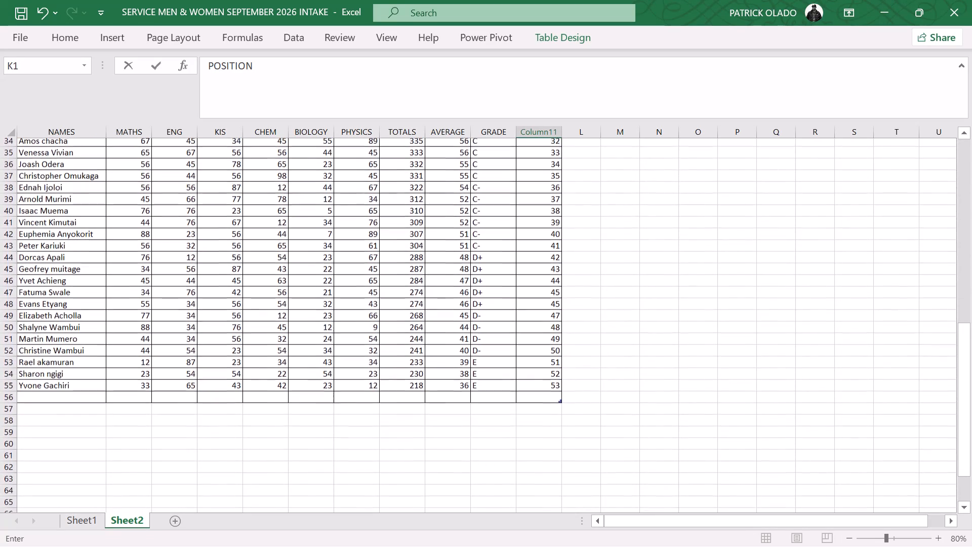
pyautogui.scroll(2, 430, 295)
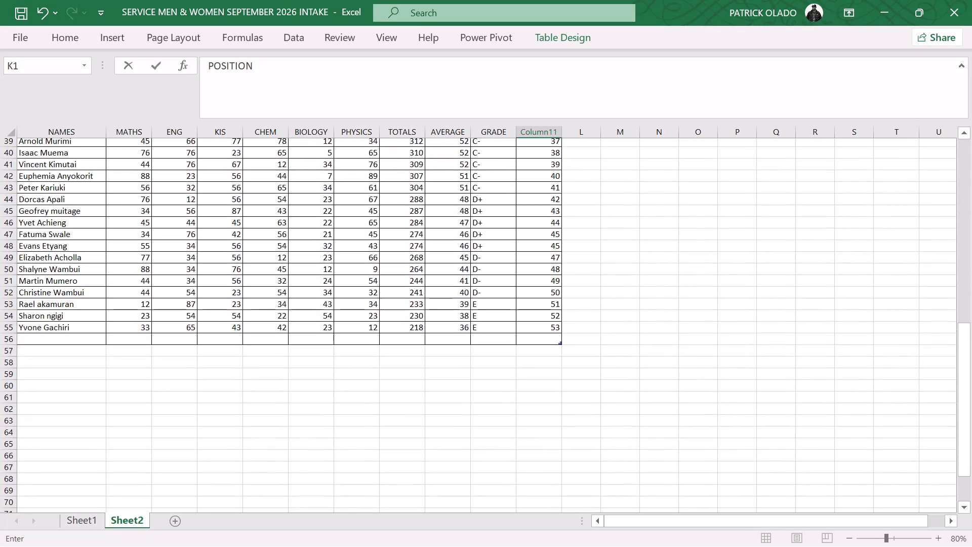
pyautogui.scroll(1, 430, 295)
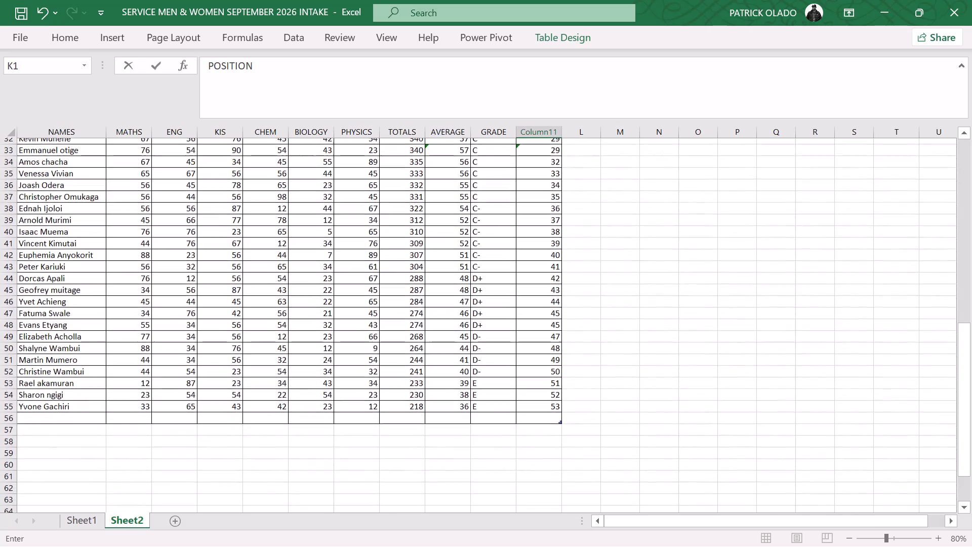
pyautogui.scroll(1, 430, 295)
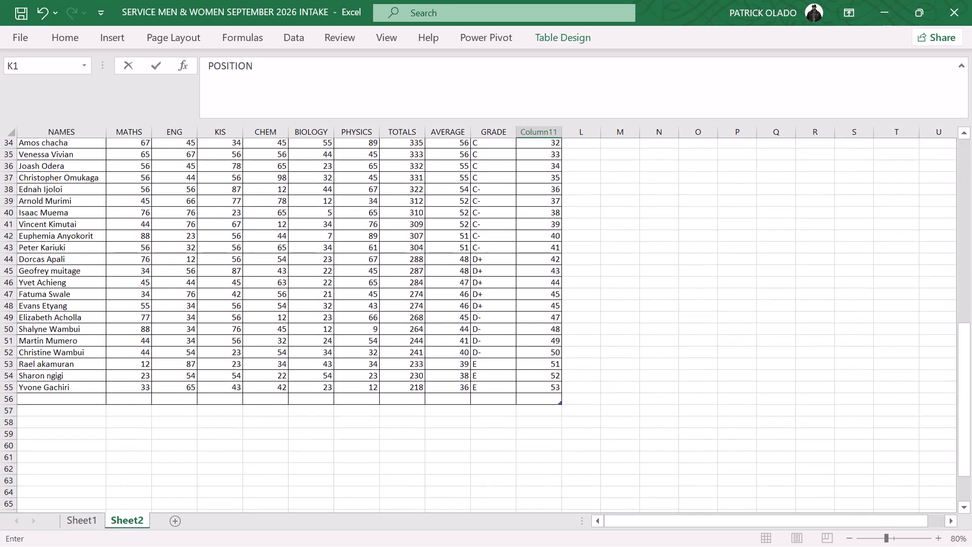
pyautogui.scroll(2, 430, 295)
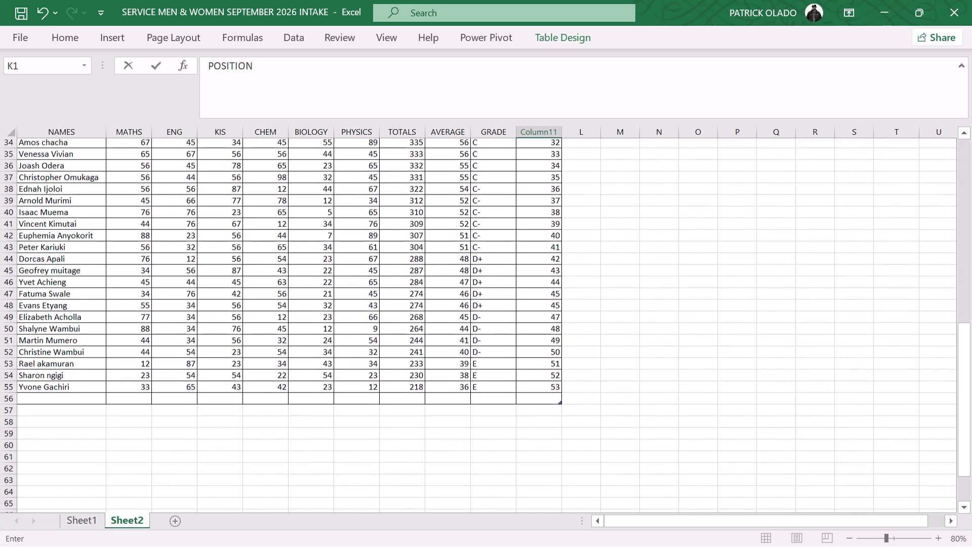
pyautogui.scroll(2, 430, 295)
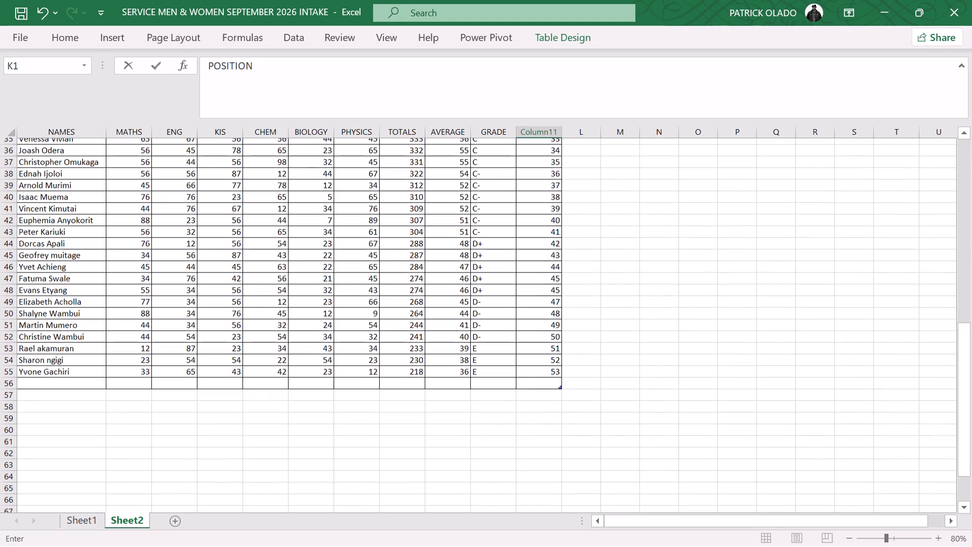
pyautogui.scroll(2, 430, 295)
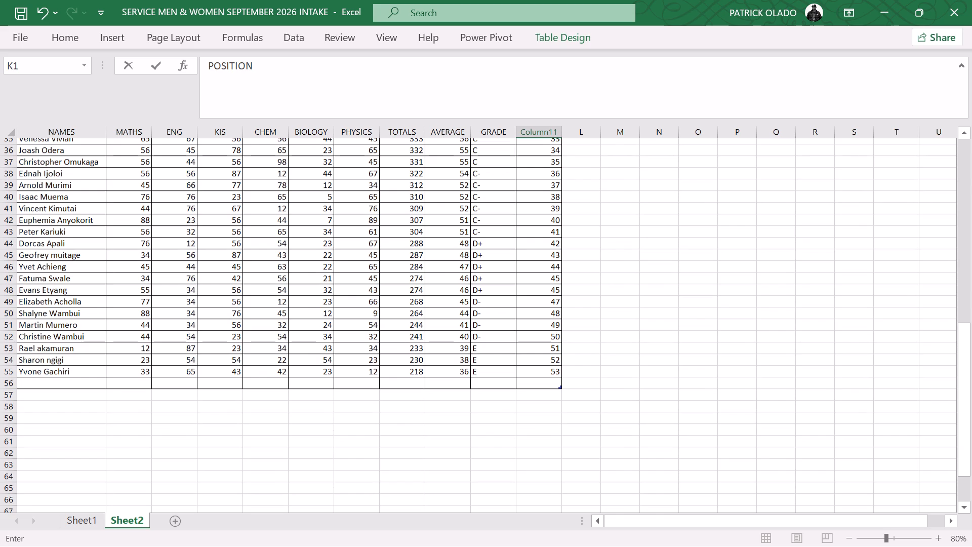
pyautogui.scroll(1, 430, 295)
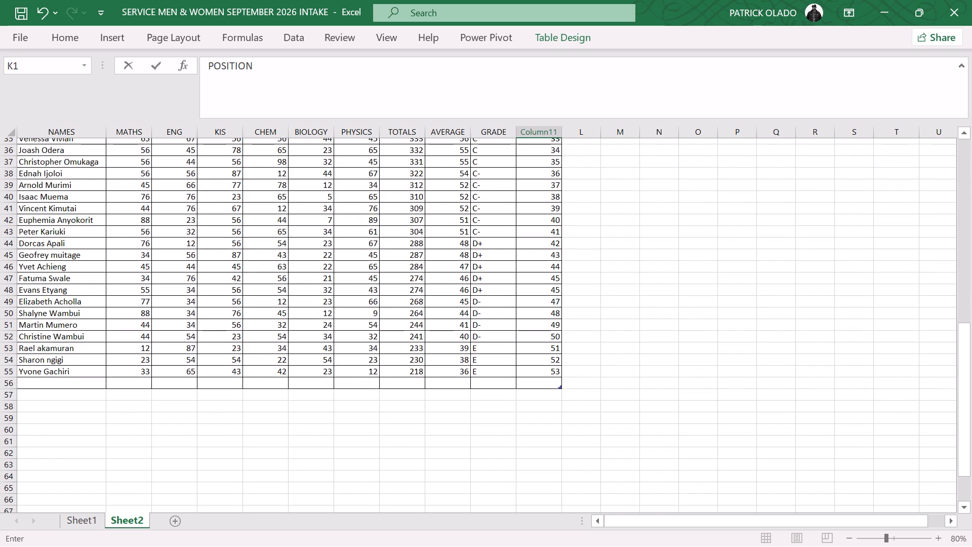
pyautogui.scroll(2, 430, 295)
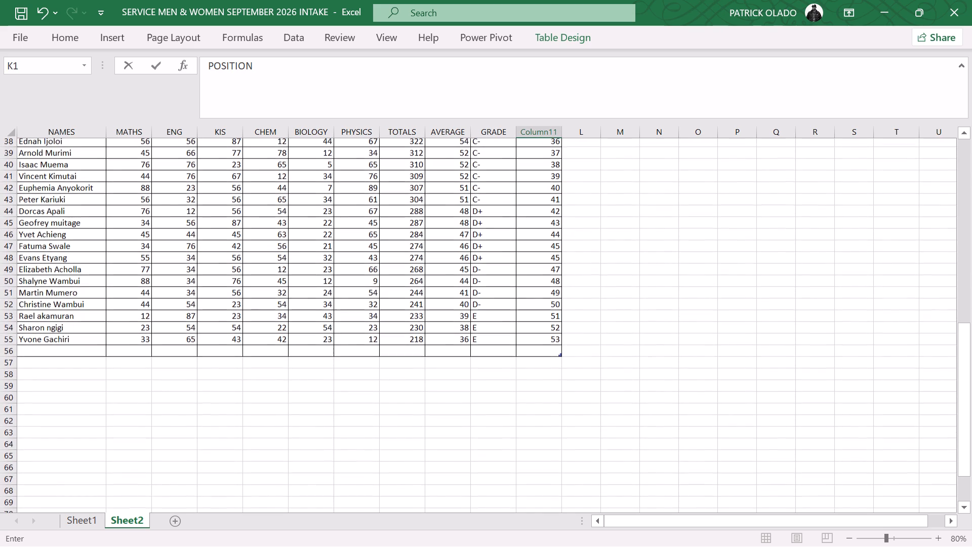
pyautogui.scroll(2, 430, 295)
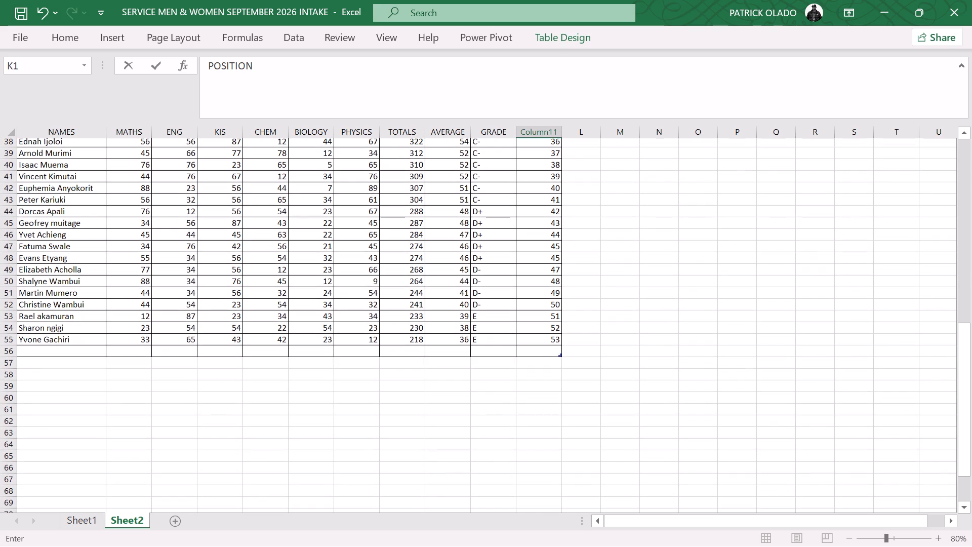
pyautogui.scroll(1, 430, 295)
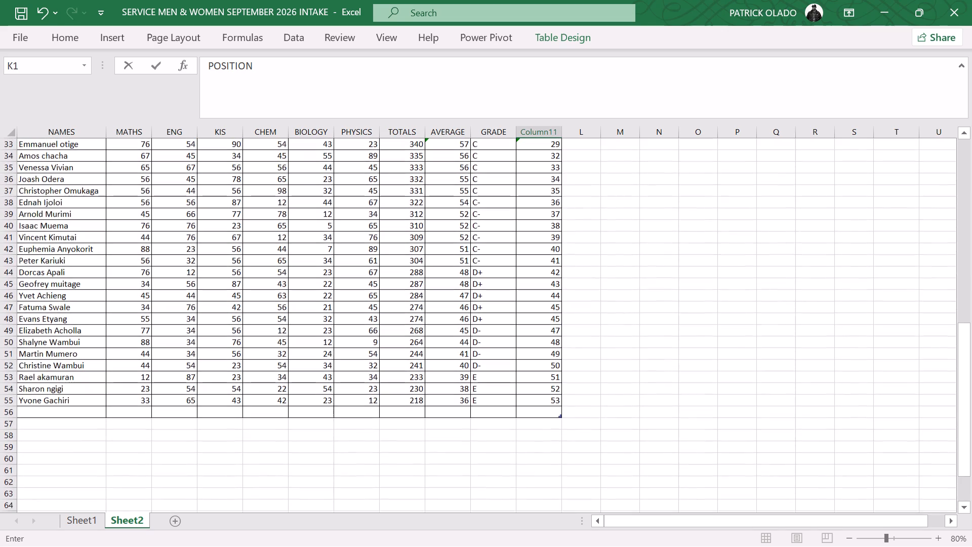
pyautogui.scroll(2, 430, 295)
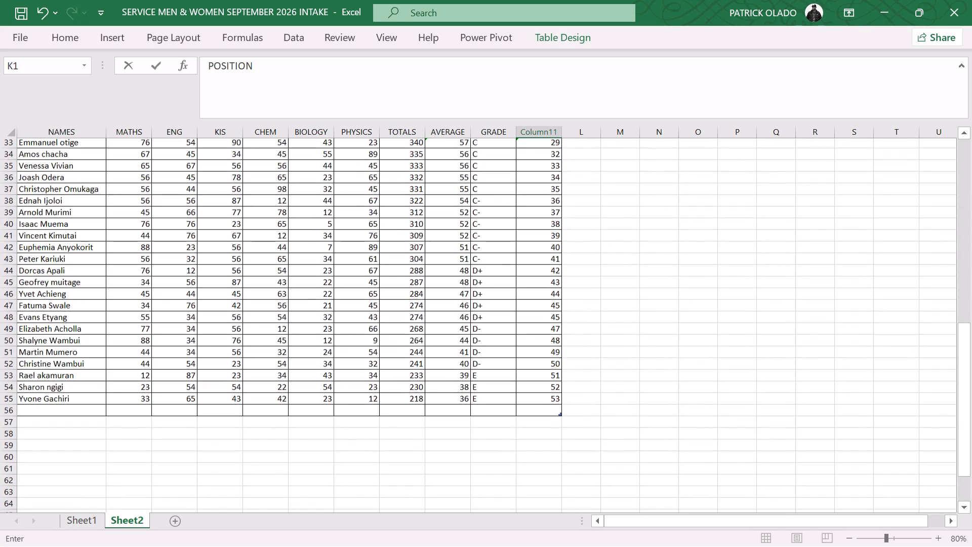
pyautogui.scroll(1, 430, 295)
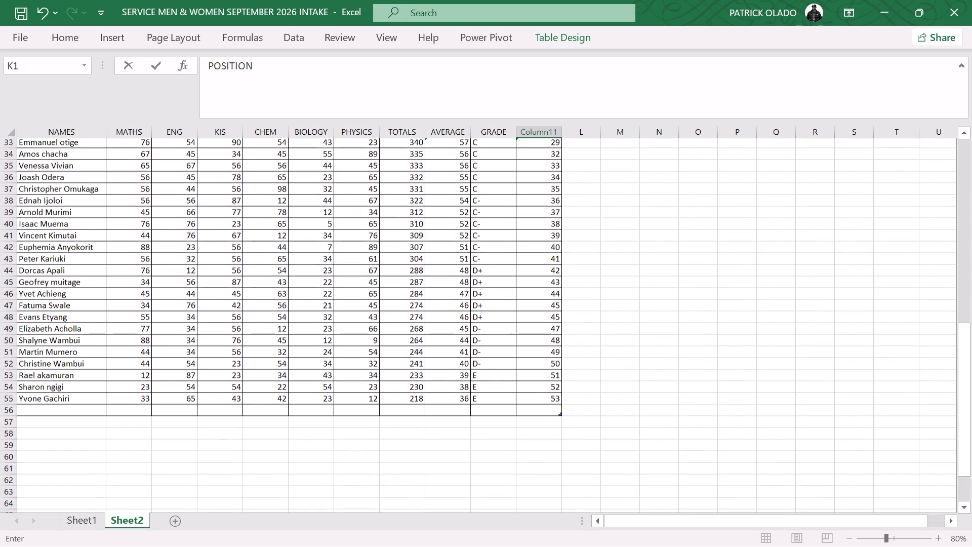
pyautogui.scroll(1, 430, 295)
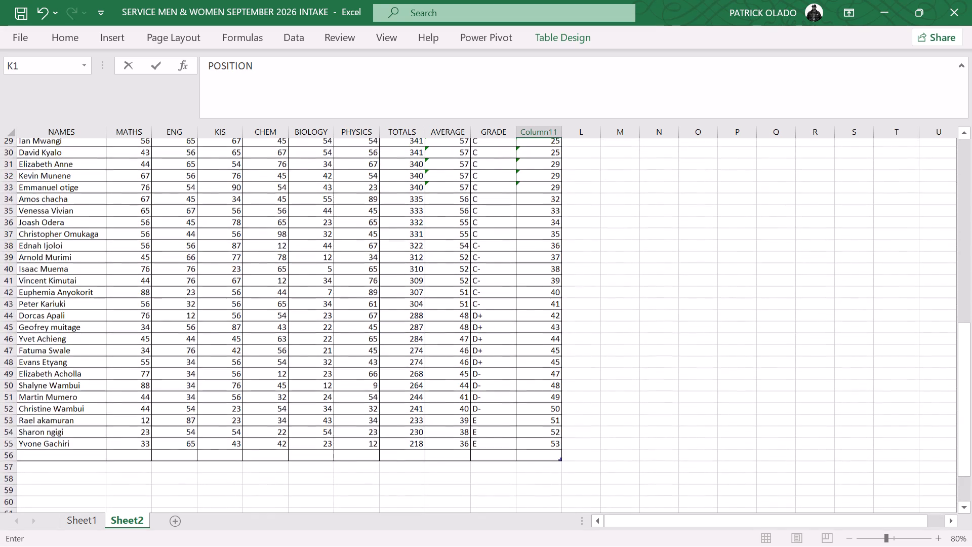
pyautogui.scroll(1, 430, 295)
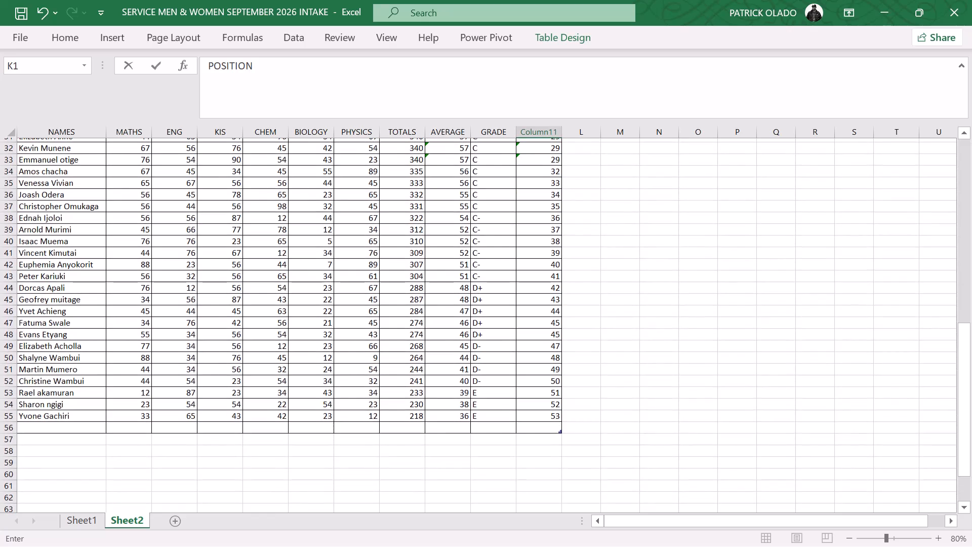
pyautogui.scroll(1, 430, 295)
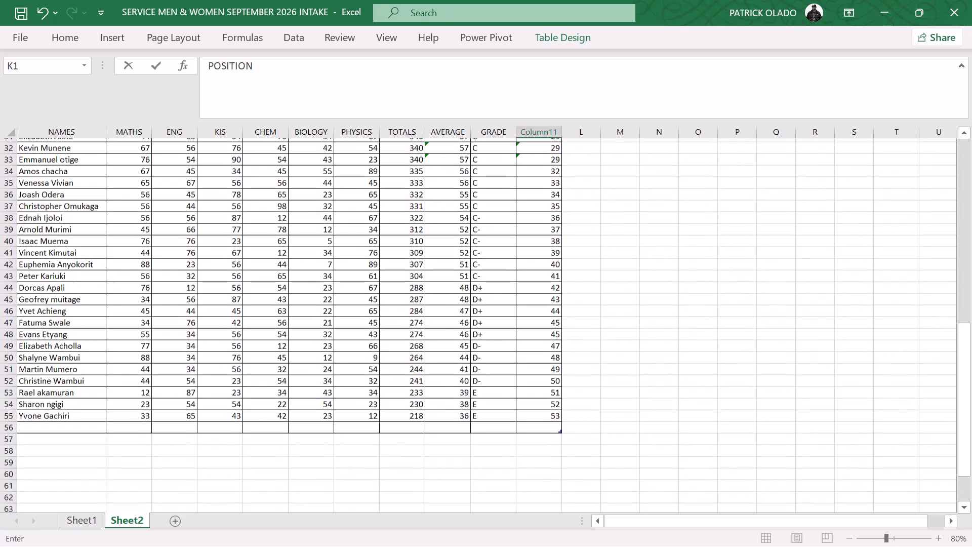
pyautogui.scroll(1, 430, 295)
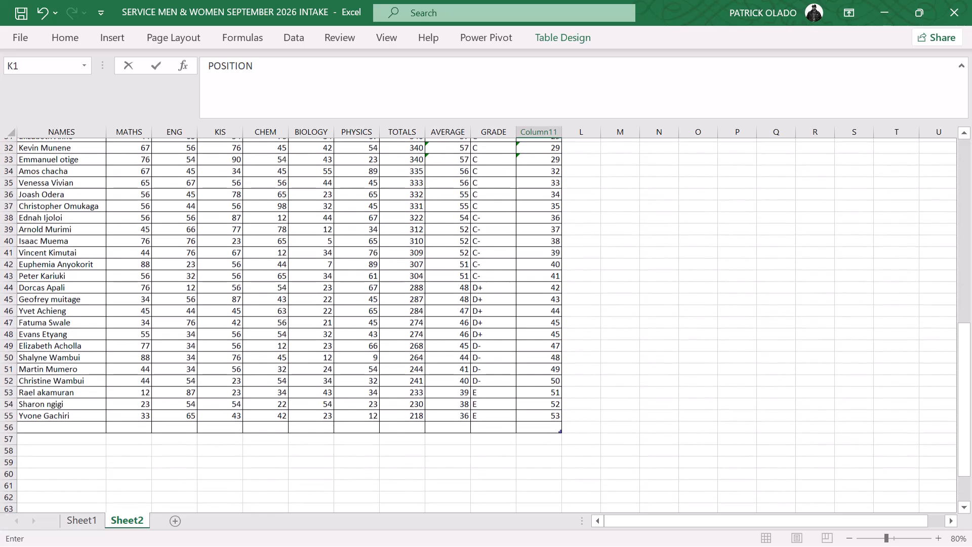
pyautogui.scroll(2, 430, 295)
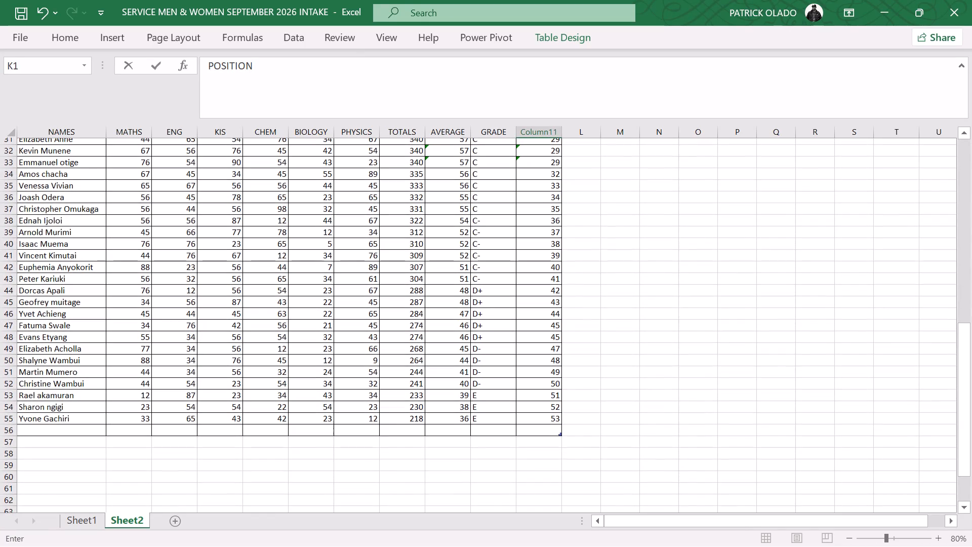
pyautogui.scroll(3, 430, 295)
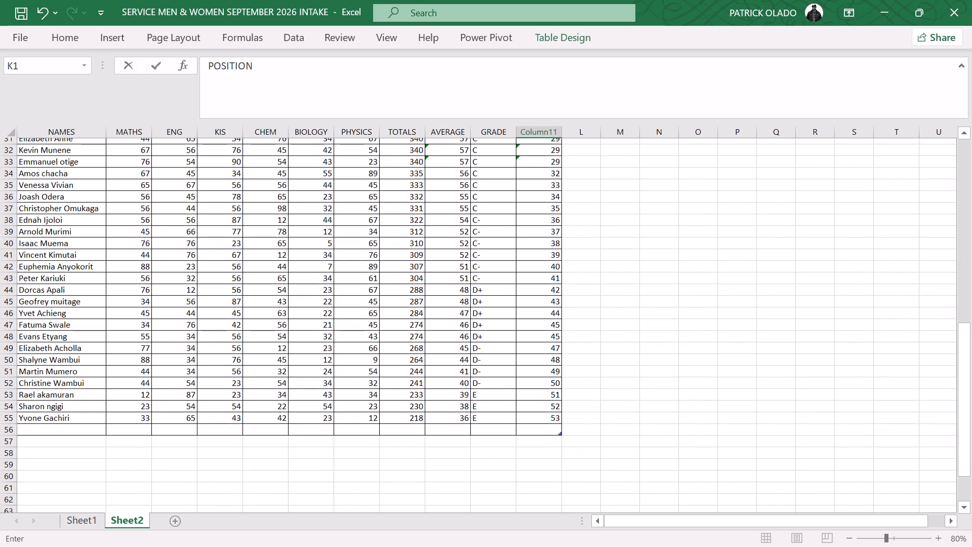
pyautogui.scroll(1, 430, 295)
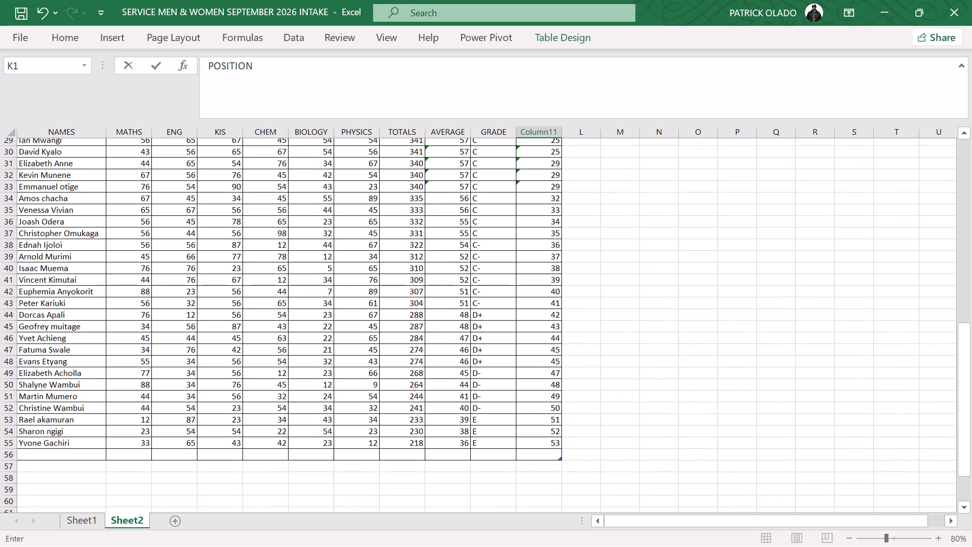
pyautogui.scroll(2, 430, 295)
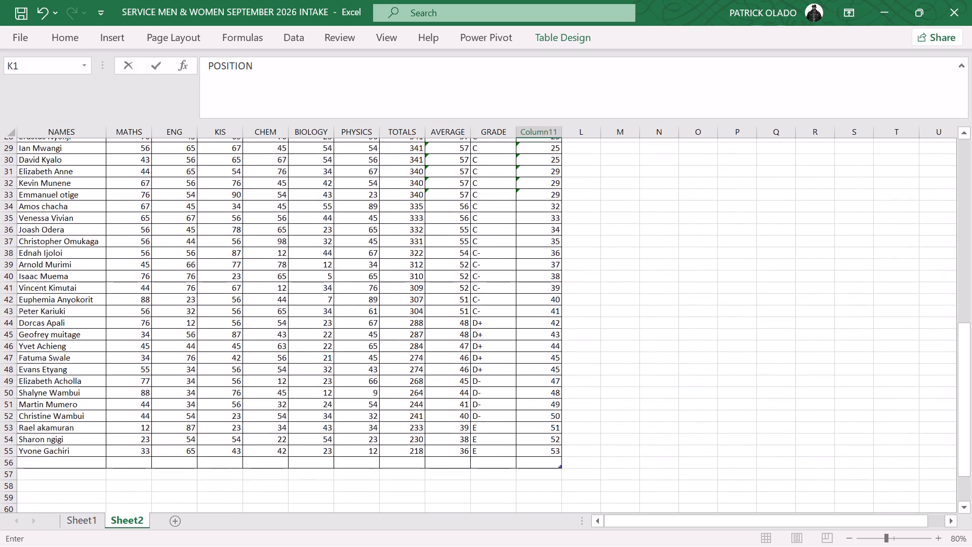
pyautogui.scroll(1, 430, 295)
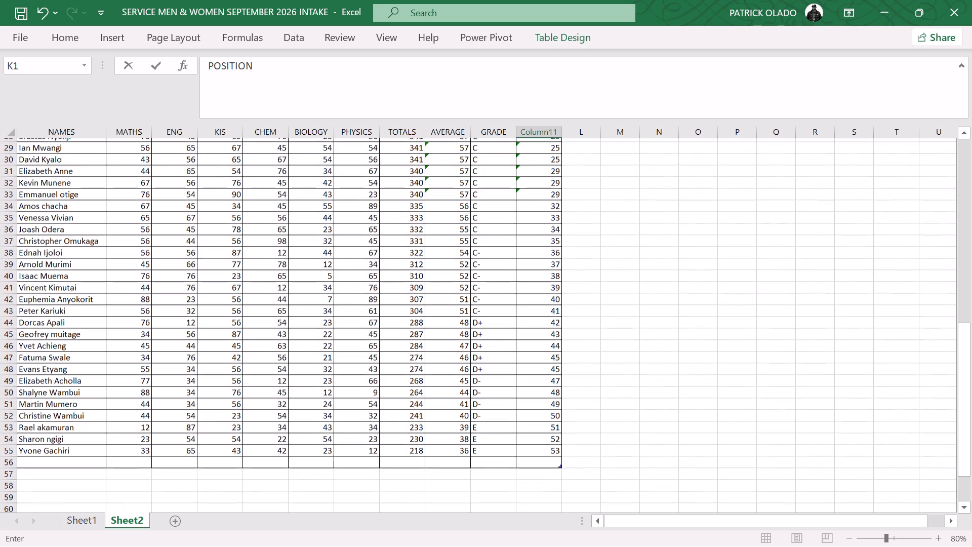
# Return to the top of the results table and check the header row and the highest-ranked students' records.
pyautogui.scroll(1, 430, 295)
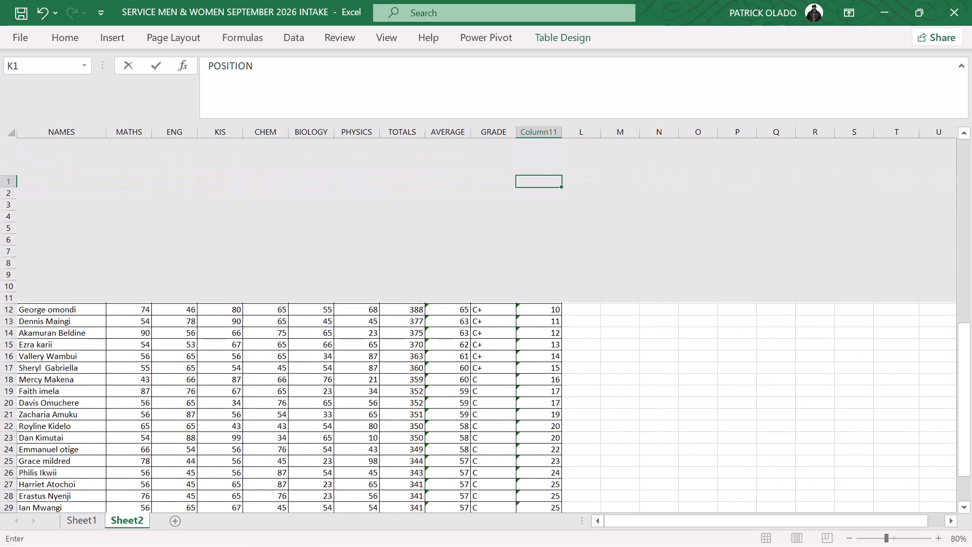
pyautogui.scroll(1, 430, 295)
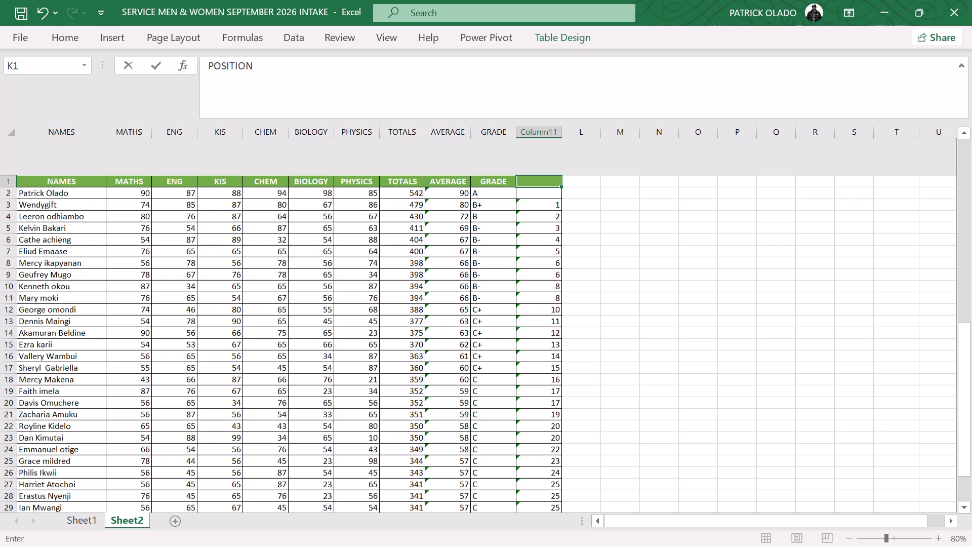
pyautogui.scroll(1, 430, 295)
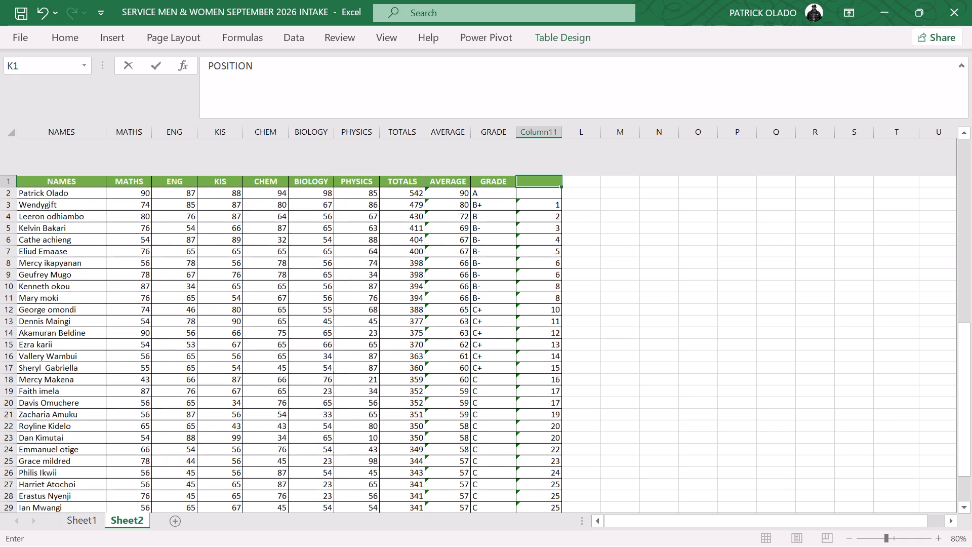
pyautogui.scroll(5, 430, 295)
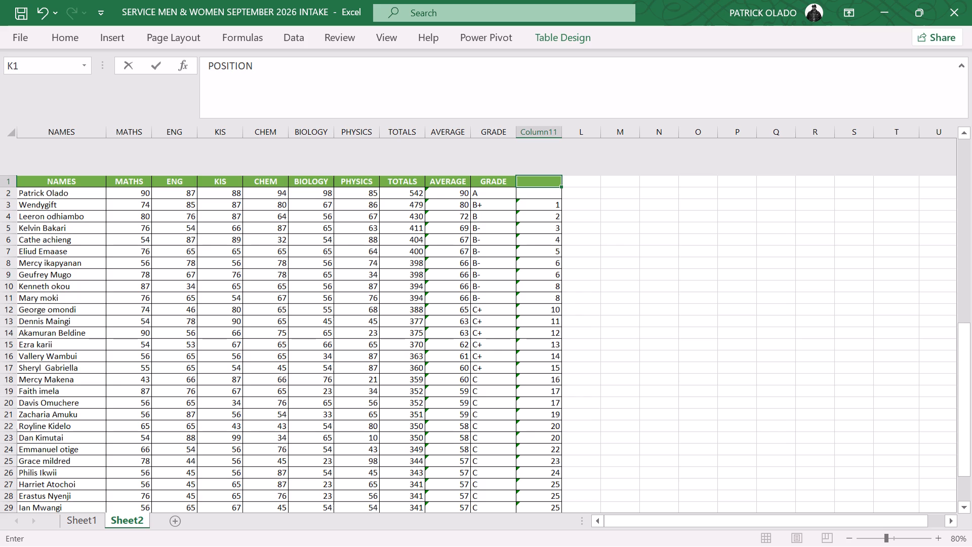
# Review the results table on Sheet2 from the header row down to the last student's record.
pyautogui.scroll(1, 430, 295)
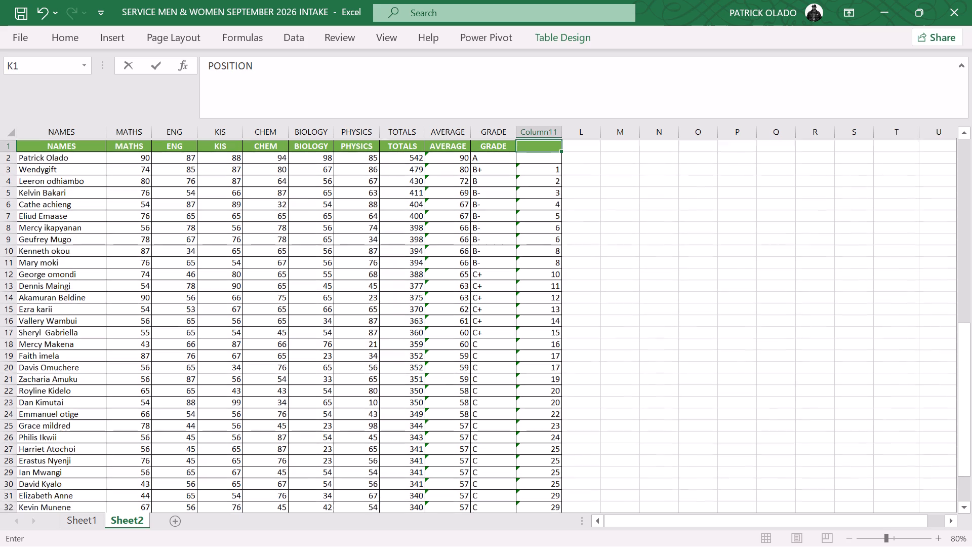
pyautogui.scroll(-1, 430, 295)
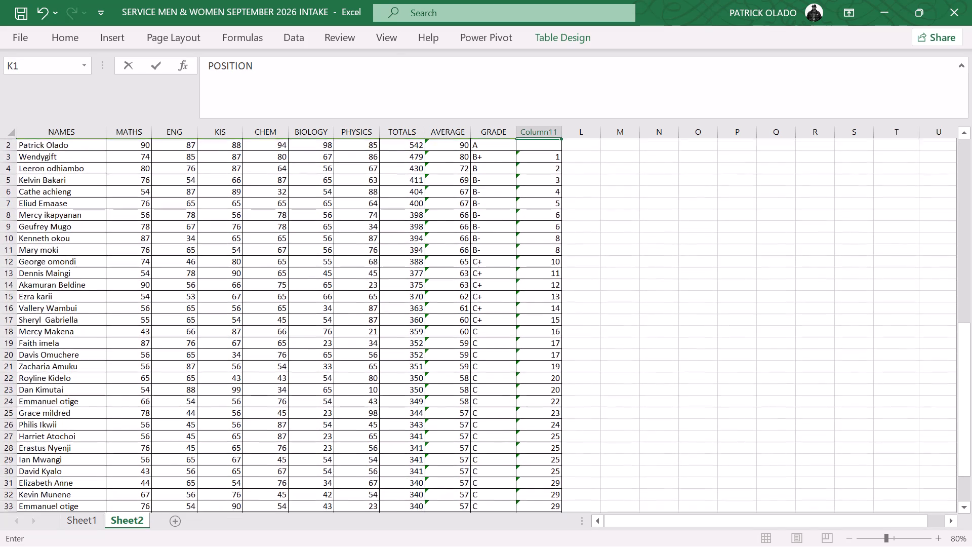
pyautogui.scroll(-2, 430, 295)
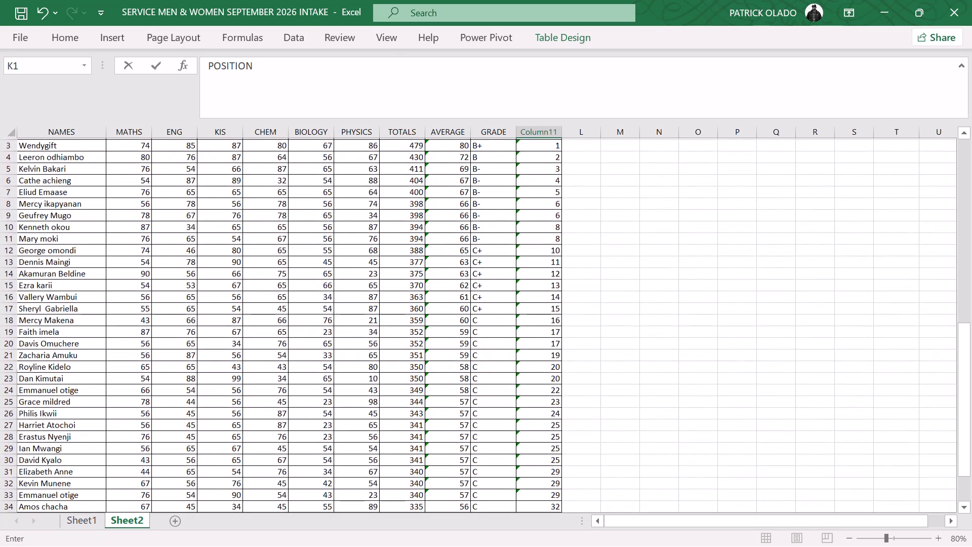
pyautogui.scroll(-1, 430, 295)
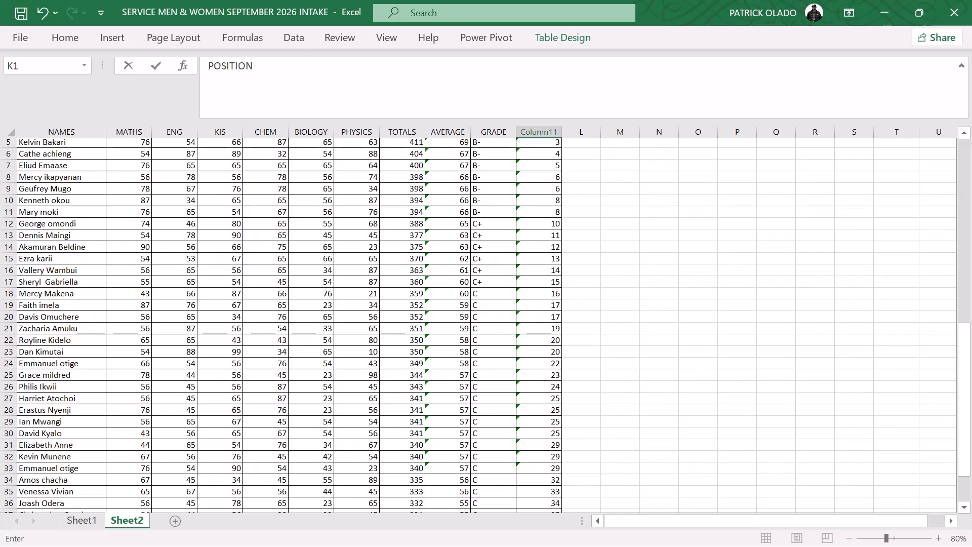
pyautogui.scroll(-1, 430, 295)
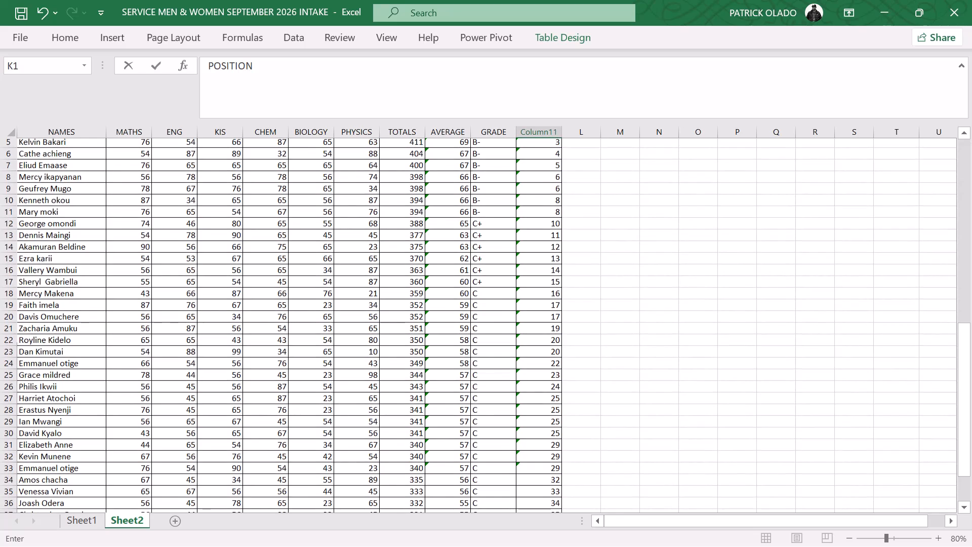
pyautogui.scroll(-1, 430, 295)
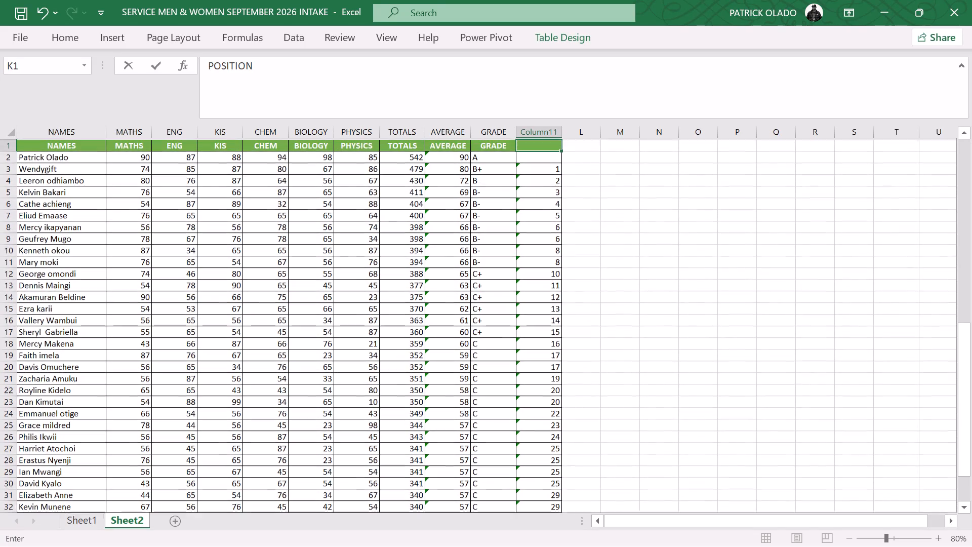
pyautogui.scroll(-1, 430, 295)
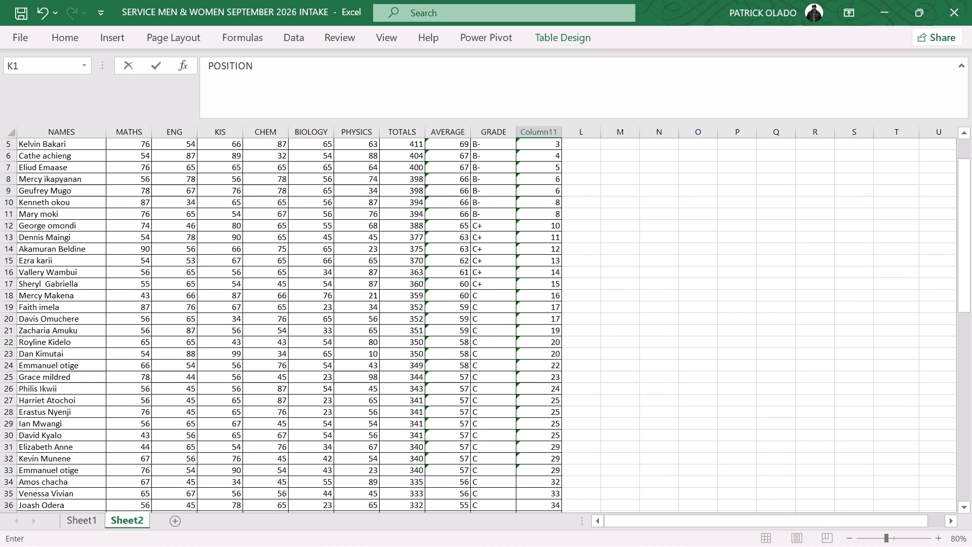
pyautogui.scroll(2, 430, 295)
pyautogui.scroll(-1, 430, 295)
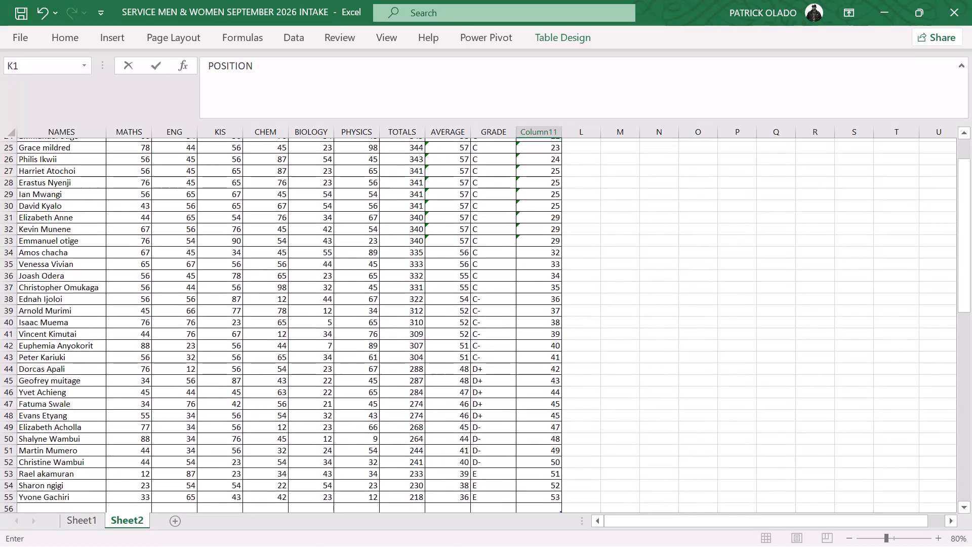
# Check the empty rows below the results table and return to its header row and highest-ranked students.
pyautogui.scroll(-3, 430, 295)
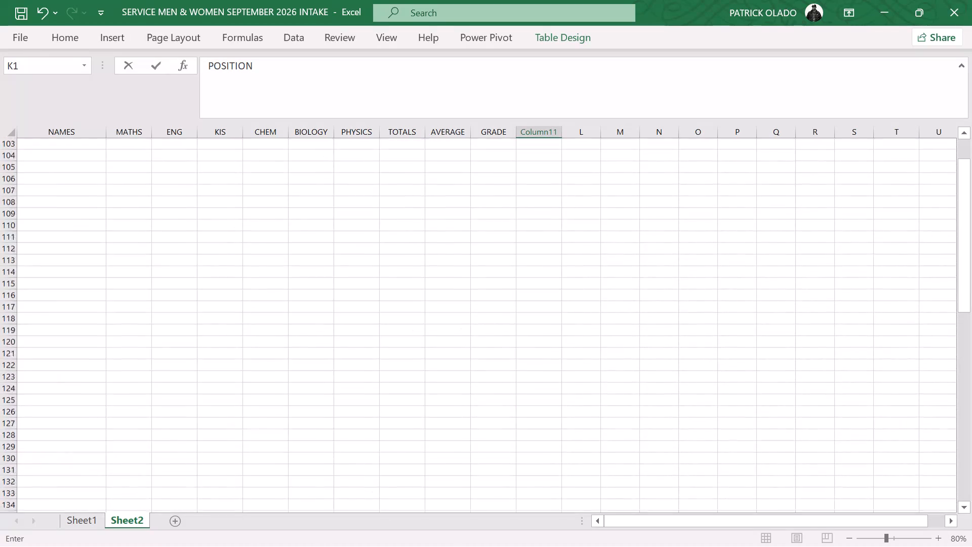
pyautogui.scroll(-2, 430, 295)
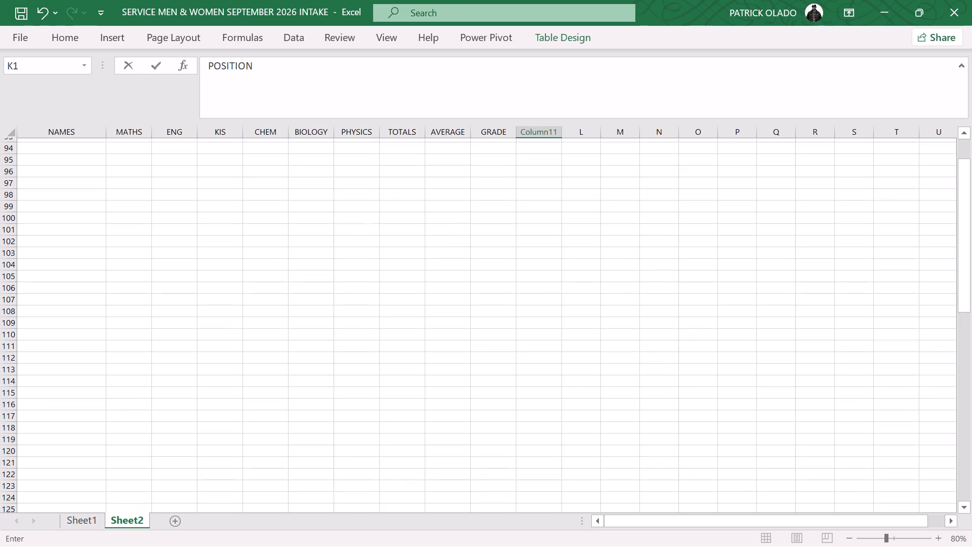
pyautogui.scroll(-3, 430, 295)
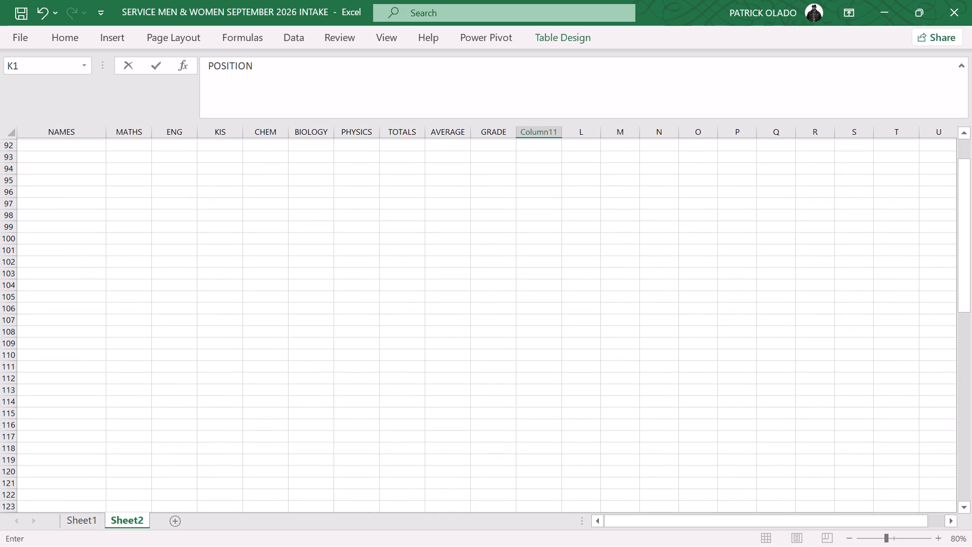
pyautogui.scroll(-3, 430, 295)
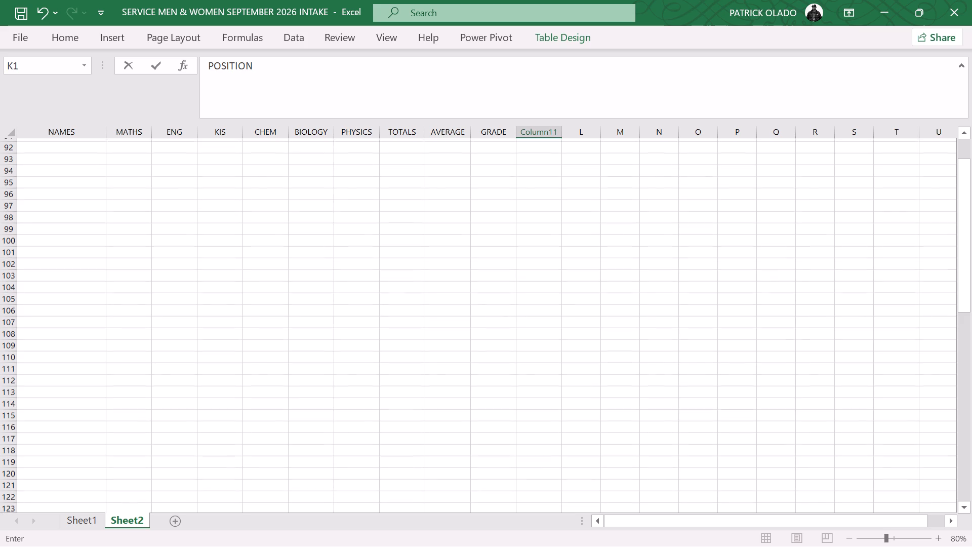
pyautogui.scroll(-1, 430, 295)
pyautogui.scroll(7, 430, 295)
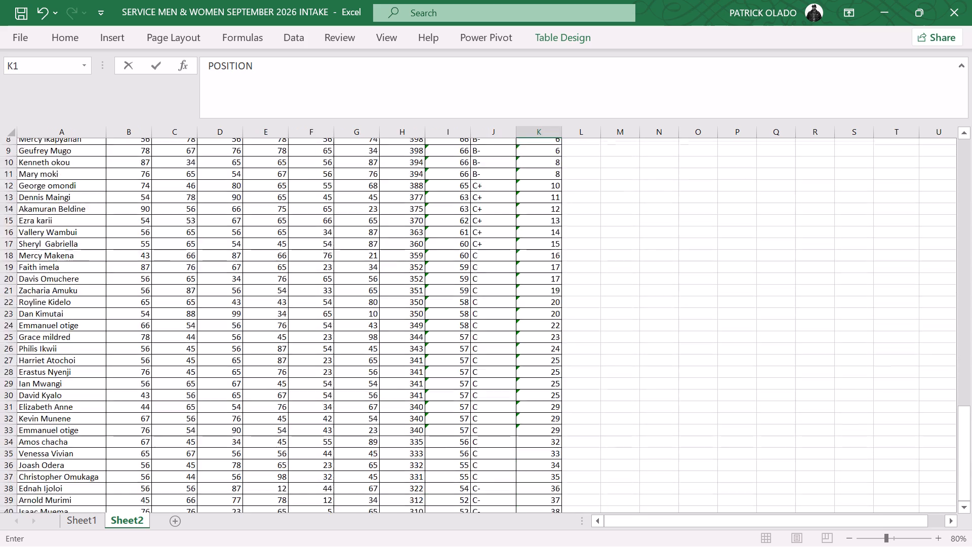
pyautogui.scroll(8, 430, 295)
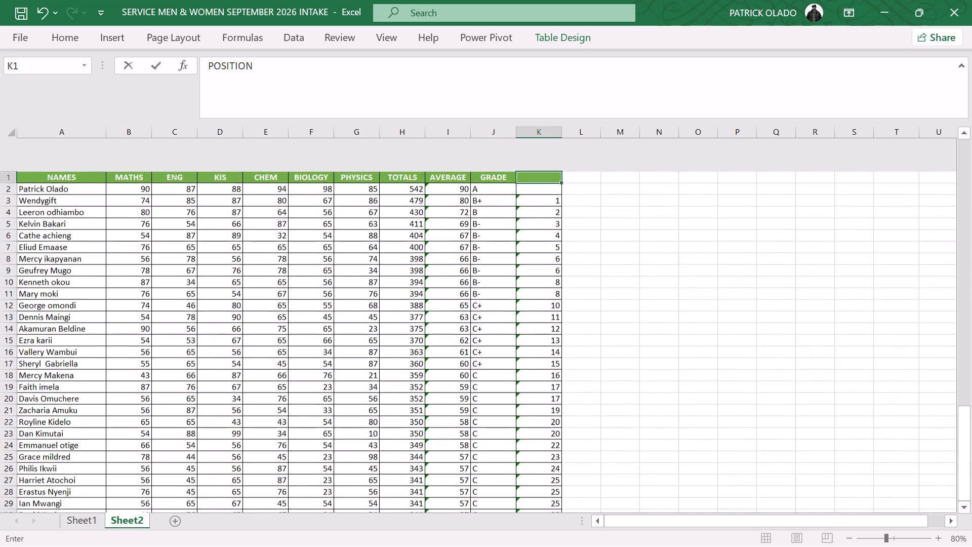
pyautogui.scroll(1, 430, 295)
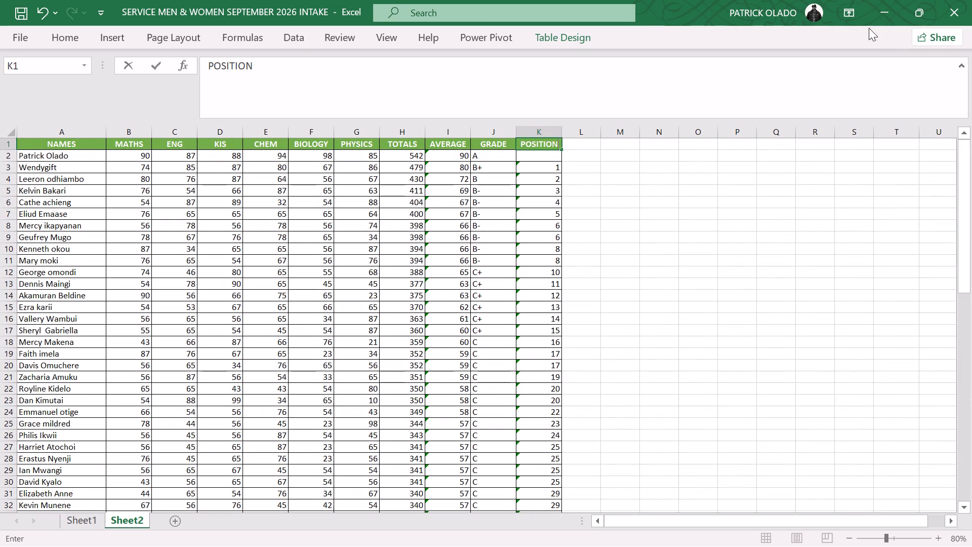
# Minimize the results workbook to switch to the 2027 calendar in Book1.
pyautogui.click(883, 12)
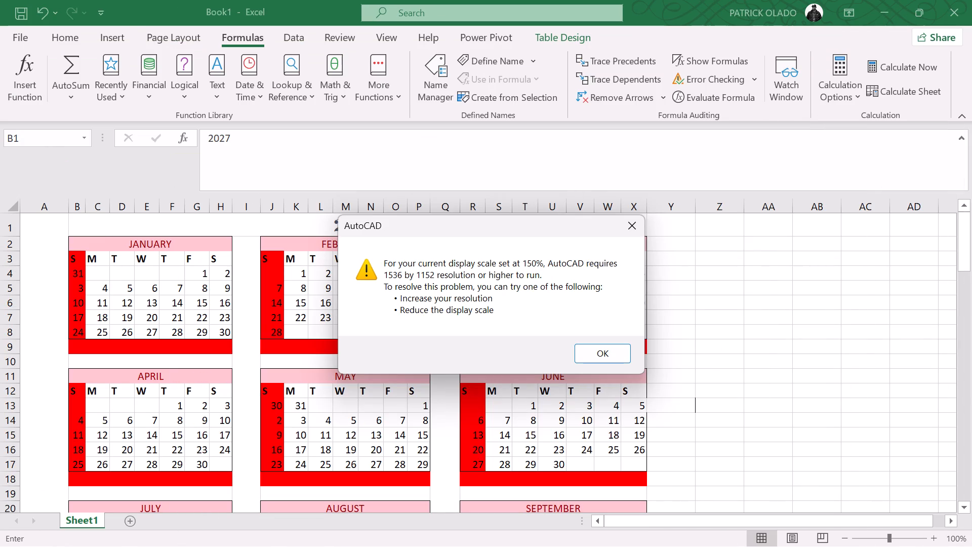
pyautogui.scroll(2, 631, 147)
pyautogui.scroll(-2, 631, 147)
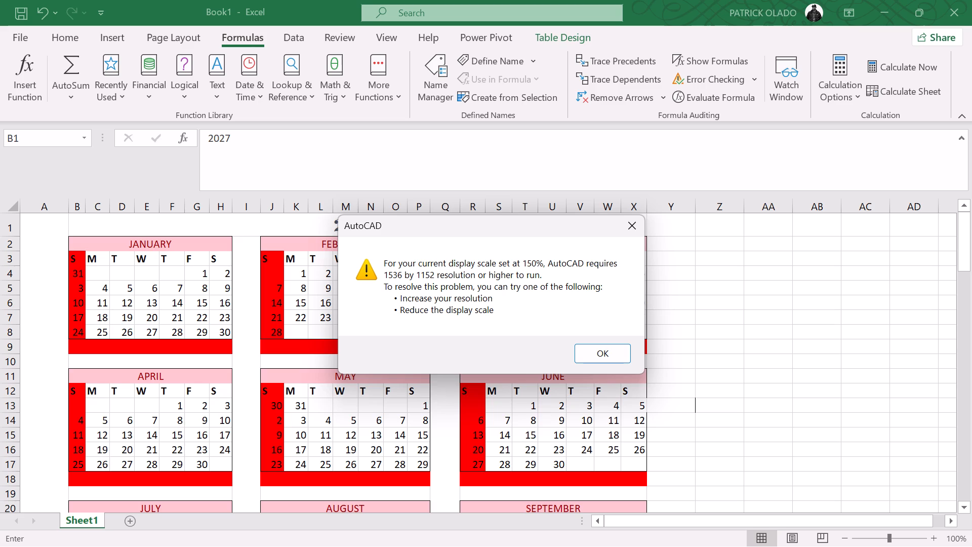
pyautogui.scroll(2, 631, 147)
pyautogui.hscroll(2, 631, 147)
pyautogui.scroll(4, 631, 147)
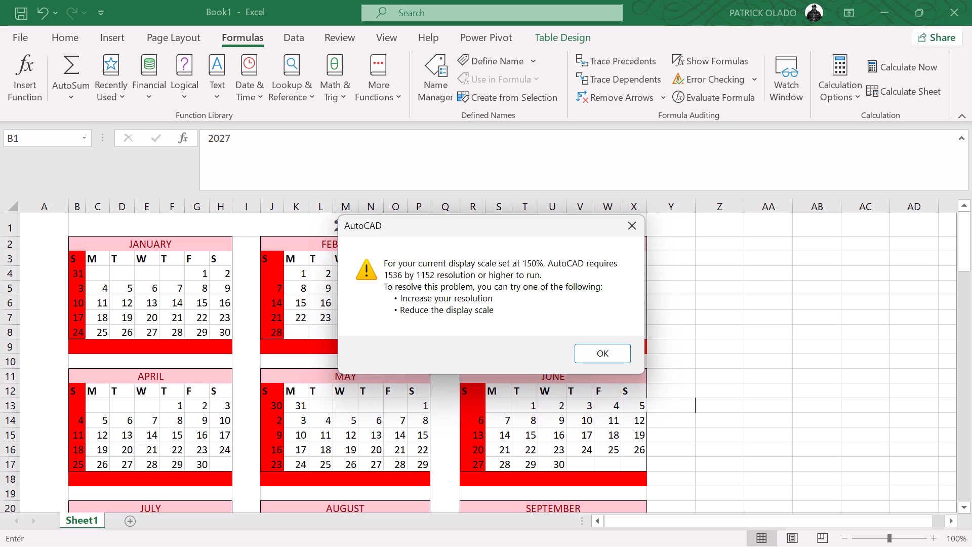
# Dismiss the AutoCAD display-scale warning covering the calendar.
pyautogui.click(631, 147)
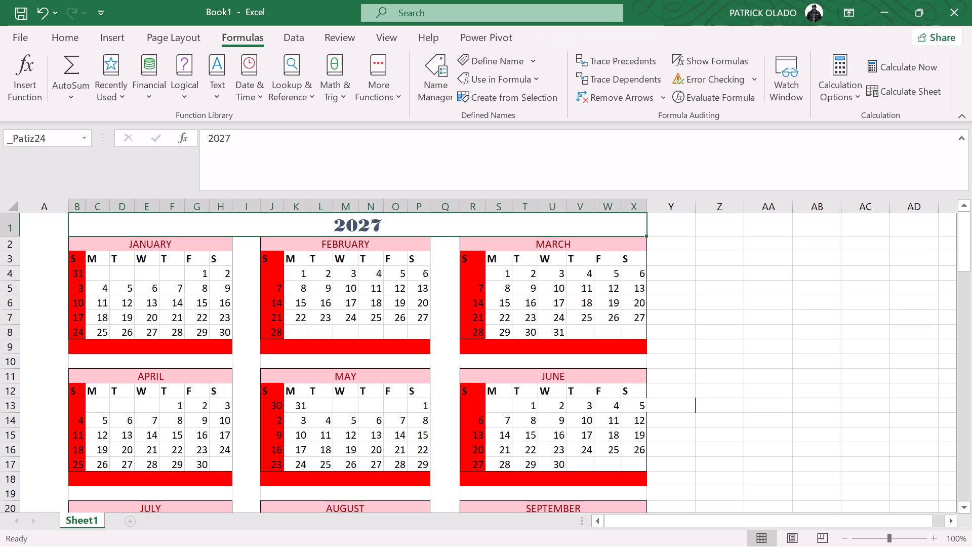
# Examine the 2027 calendar in Book1, from its title and January block down through the following months.
pyautogui.scroll(1, 552, 245)
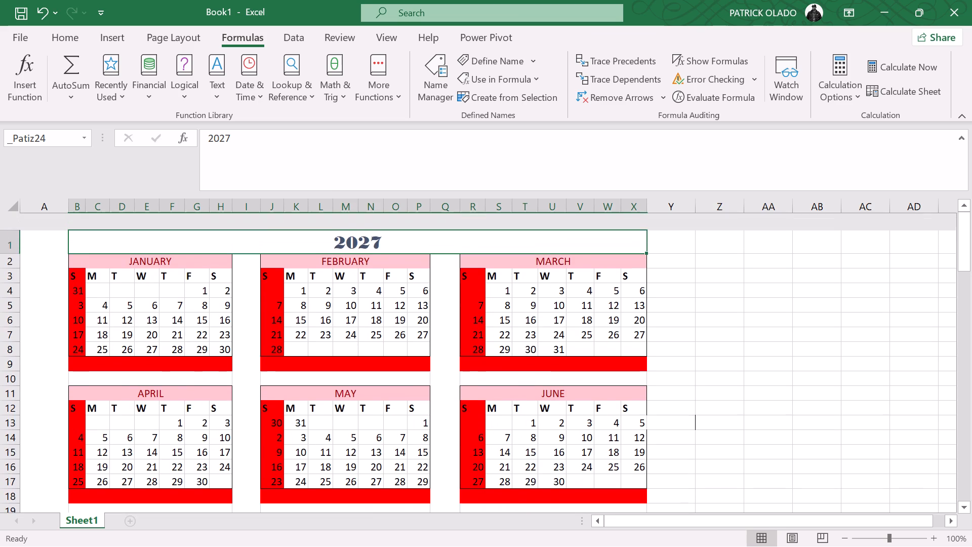
pyautogui.scroll(1, 552, 245)
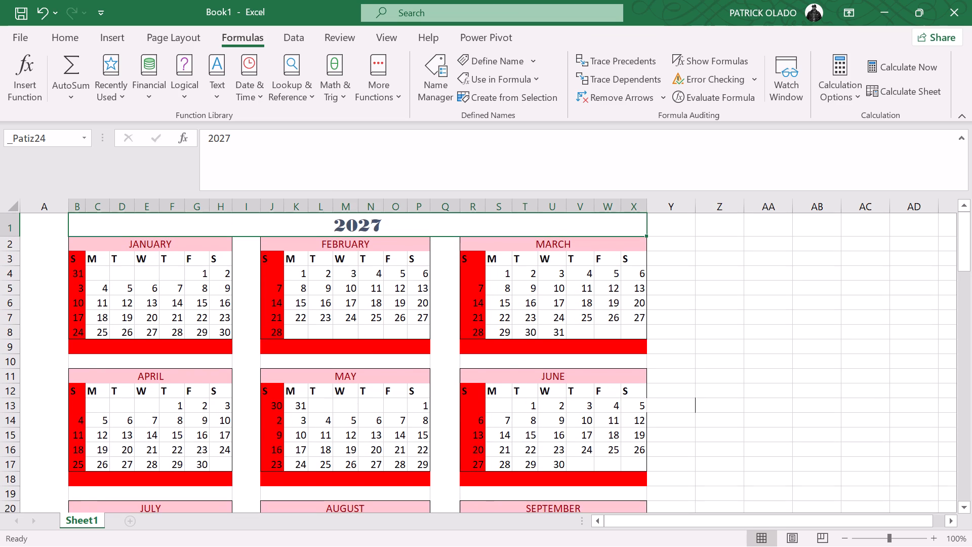
pyautogui.scroll(-1, 469, 293)
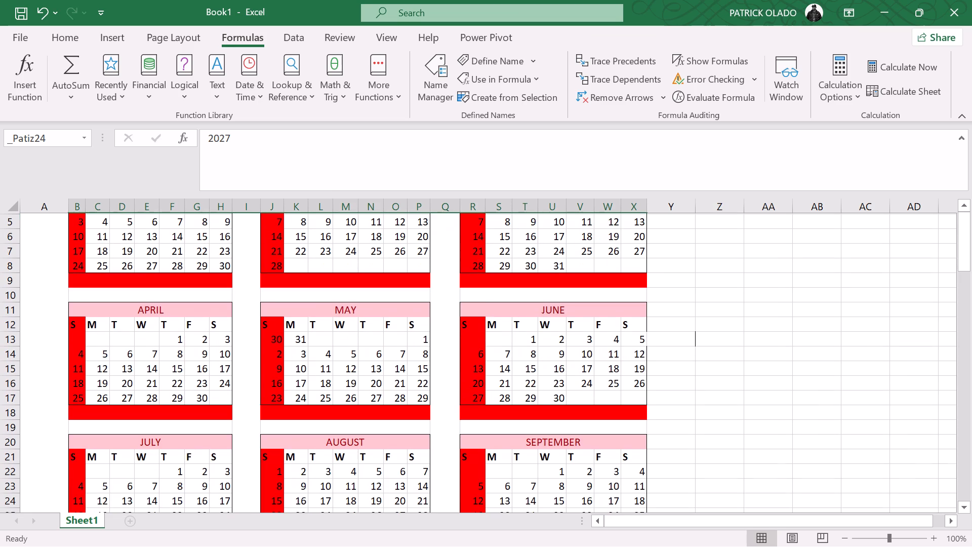